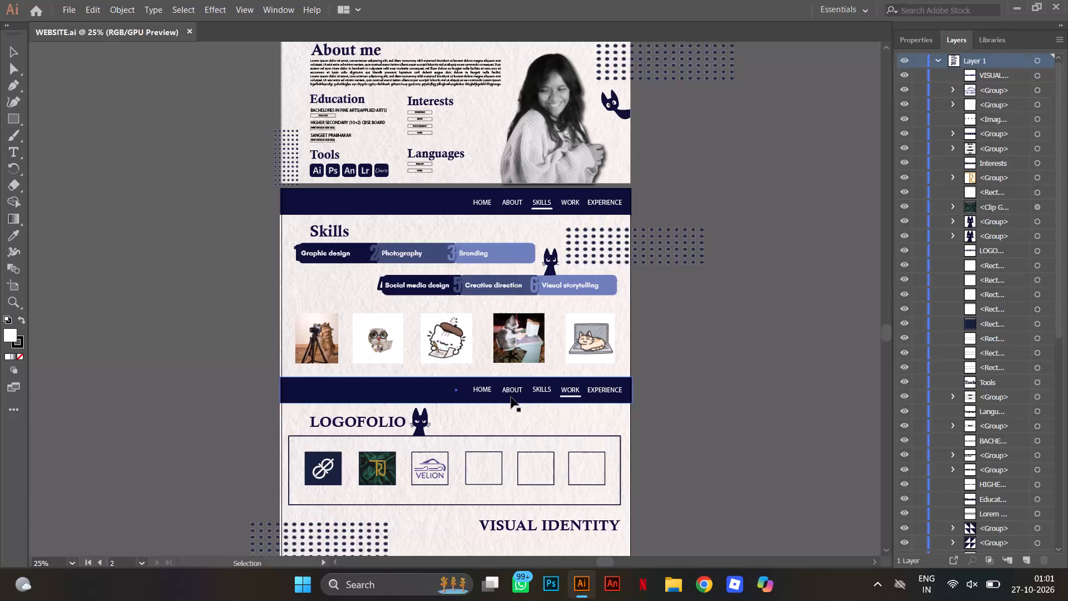
Examine the portfolio page layout from the hero section down to the empty Visual Identity area.
scroll(439, 477, "down", 14)
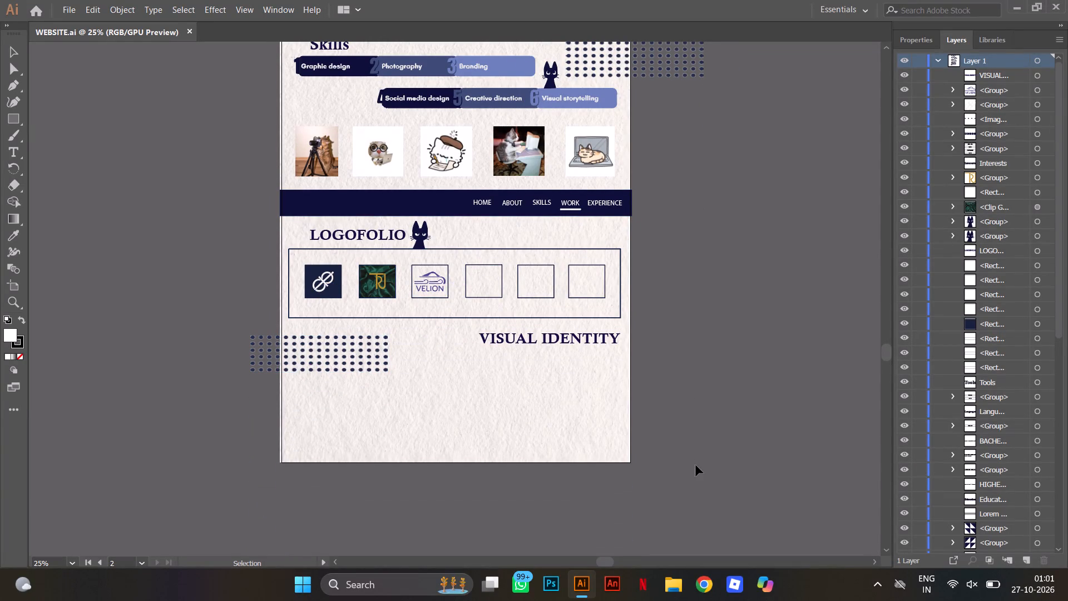
scroll(482, 373, "down", 4)
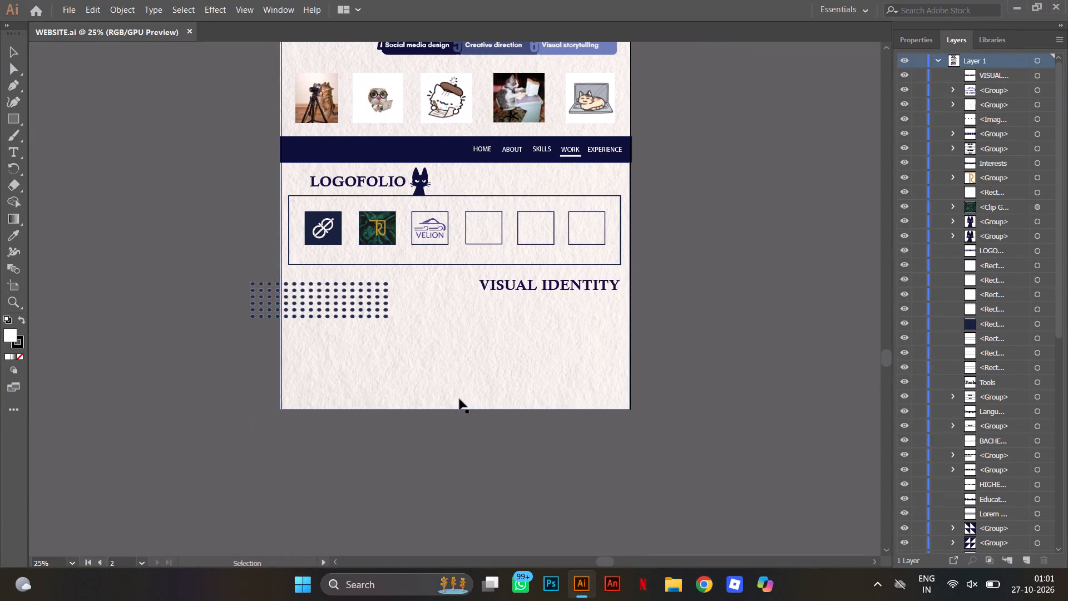
scroll(458, 348, "down", 5)
scroll(458, 348, "up", 15)
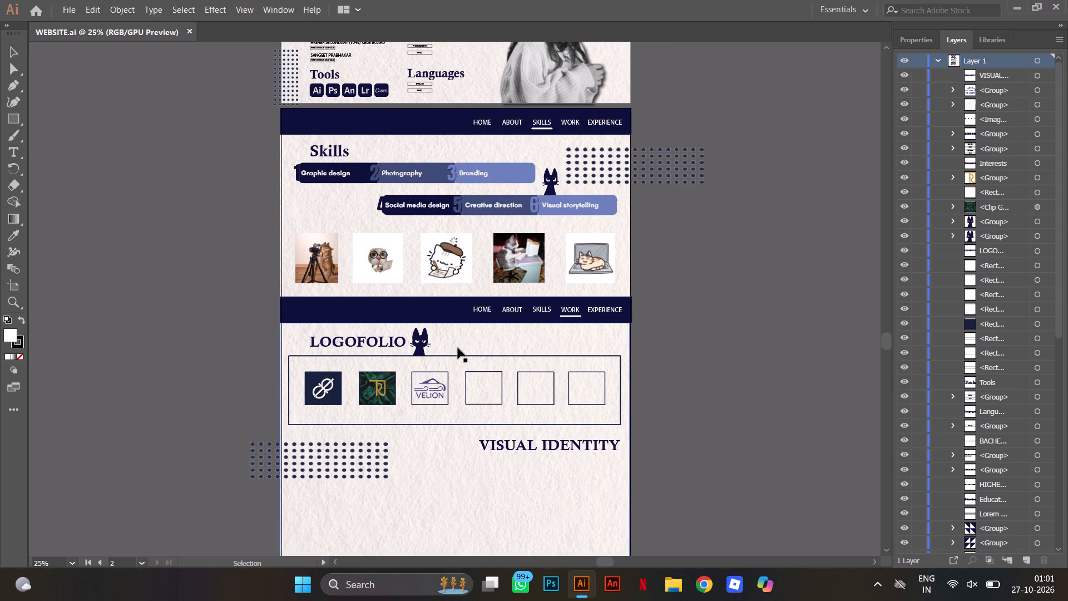
scroll(458, 348, "up", 20)
scroll(458, 348, "up", 4)
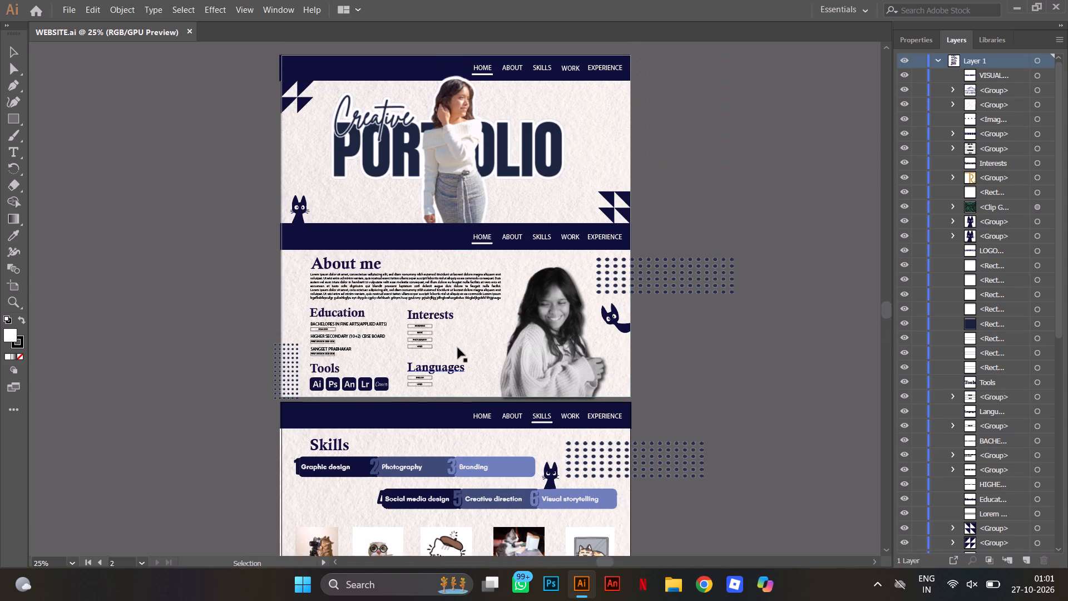
scroll(458, 348, "up", 6)
scroll(458, 348, "down", 10)
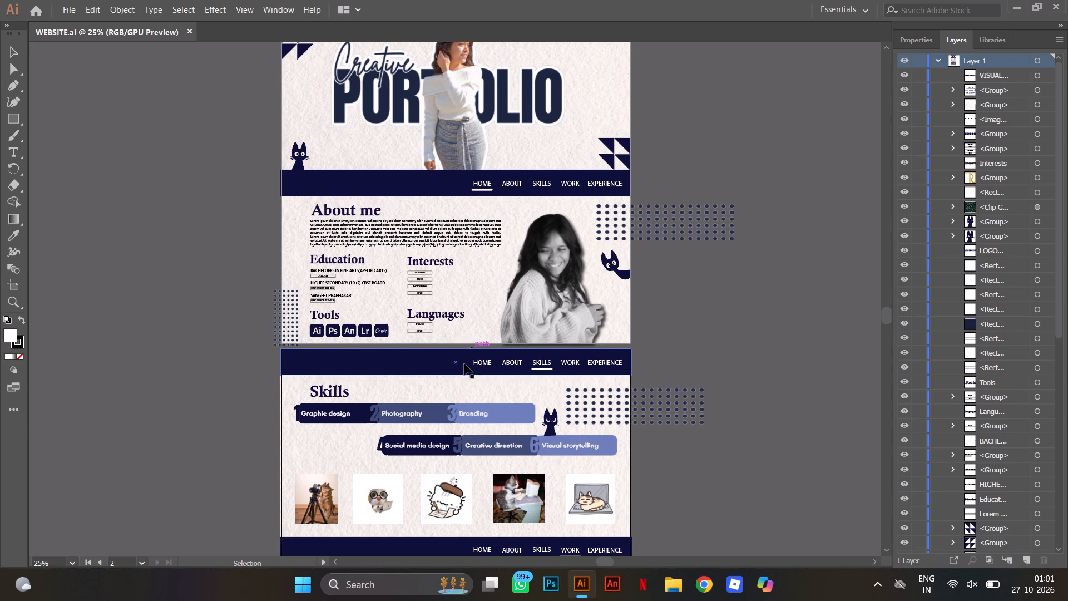
scroll(464, 371, "down", 17)
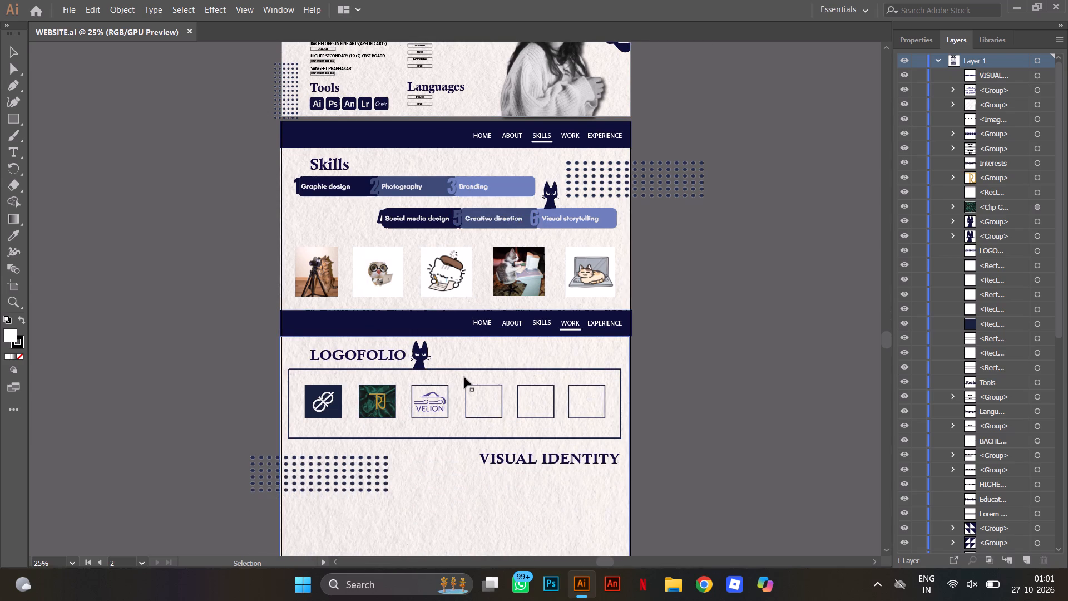
Move the WORK section's navigation bar straight up slightly, closer to the row of cat images.
left_click(431, 322)
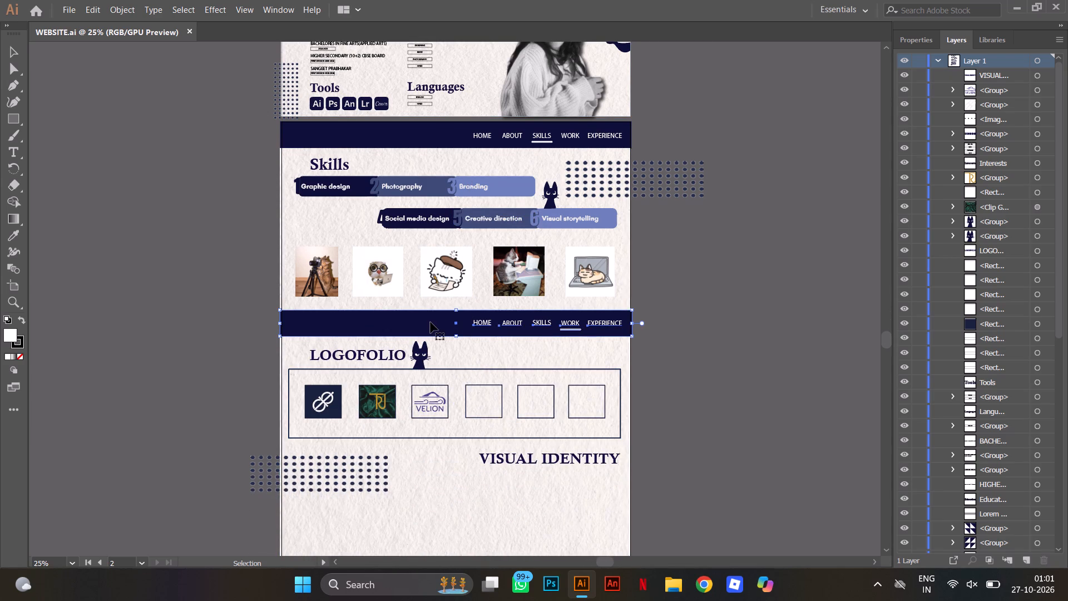
left_click(431, 321)
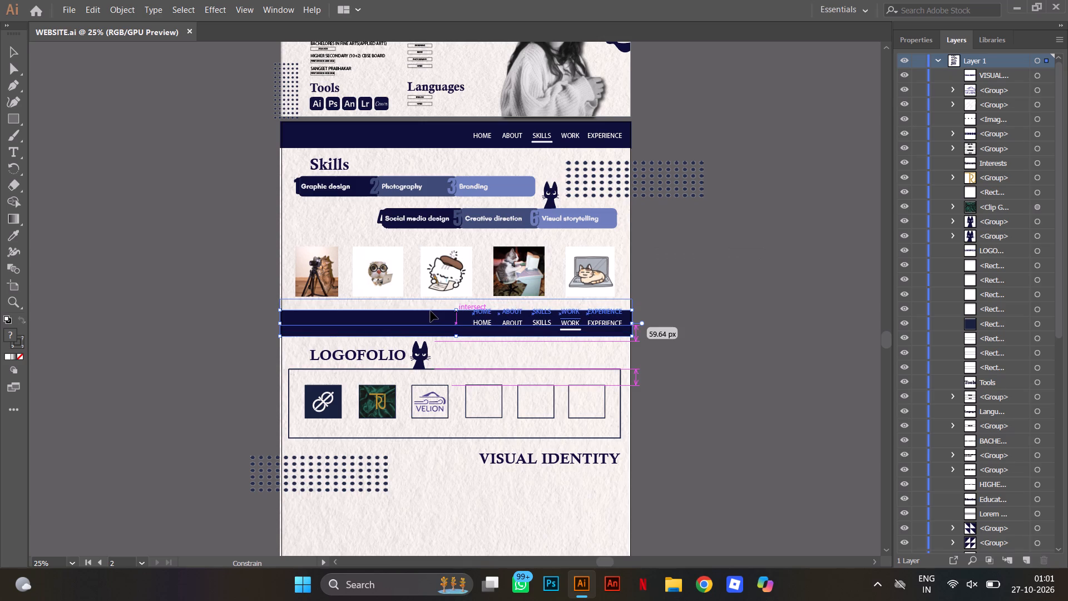
left_click(429, 317, "shift")
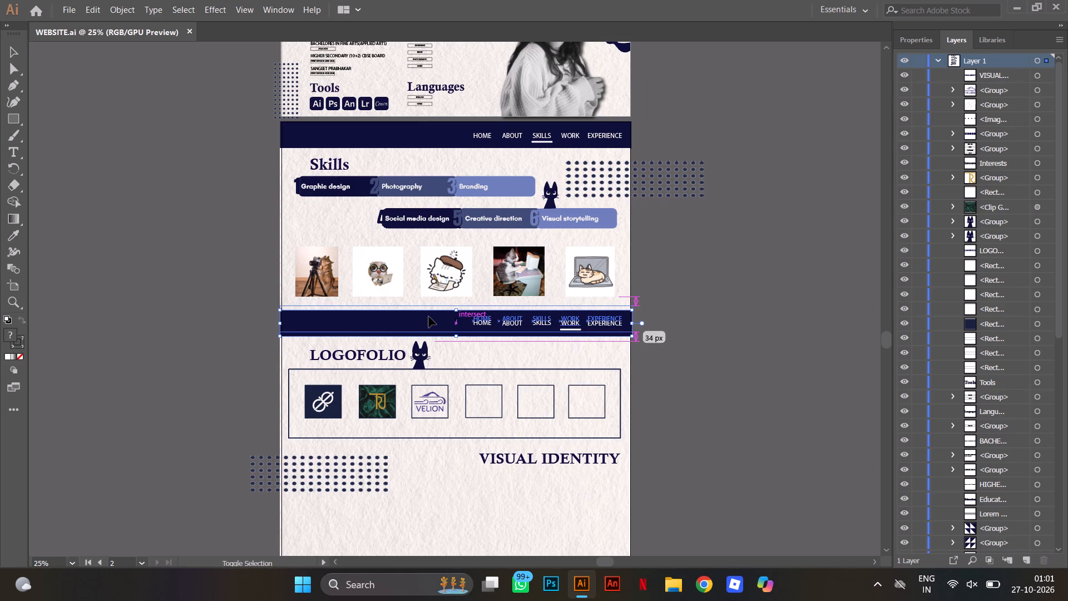
Move the row of five cat images in the Skills section straight up, closer to the skill bars.
left_click(339, 279)
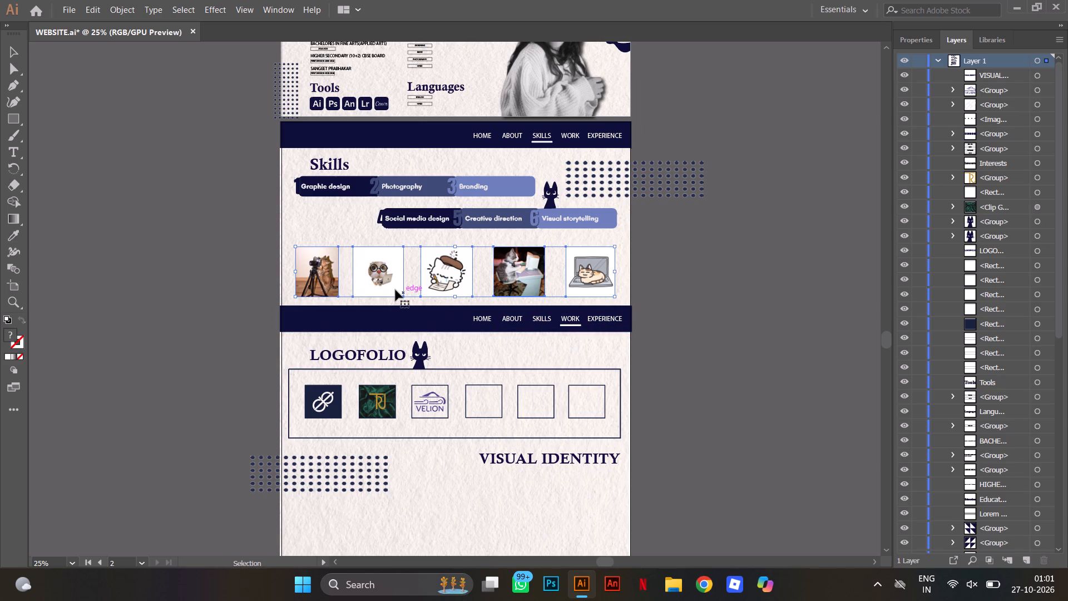
left_click_drag(395, 290, 397, 280)
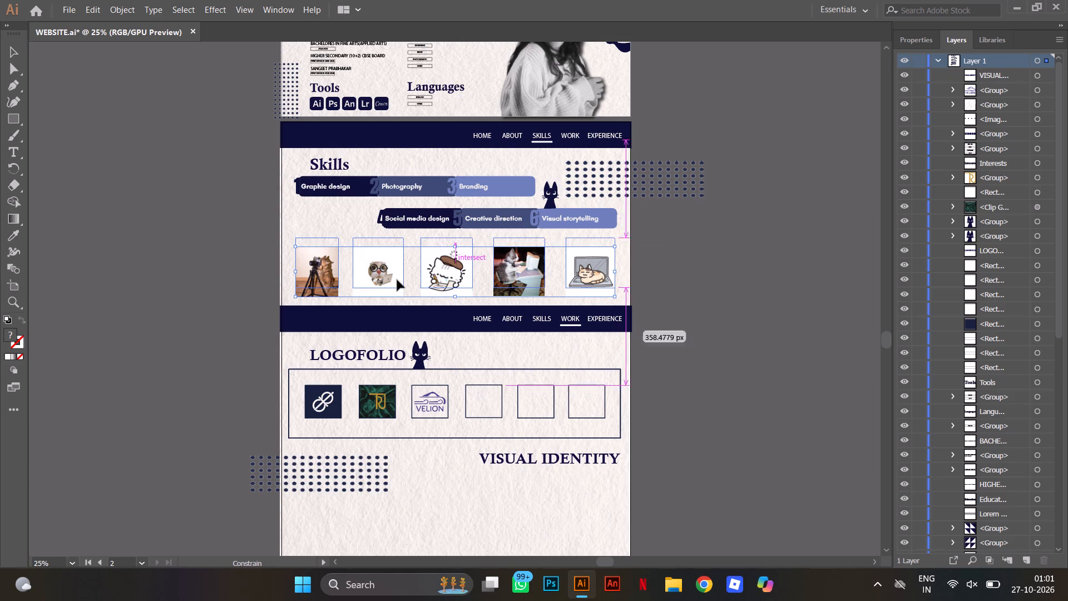
left_click_drag(397, 280, 397, 284)
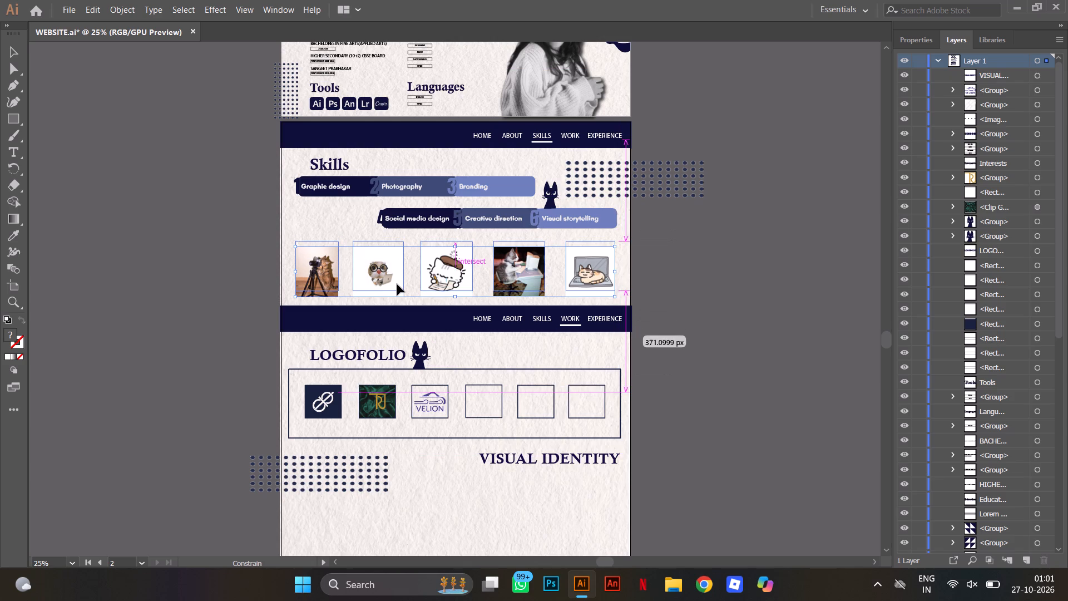
left_click_drag(397, 284, 397, 280)
left_click(397, 280, "shift")
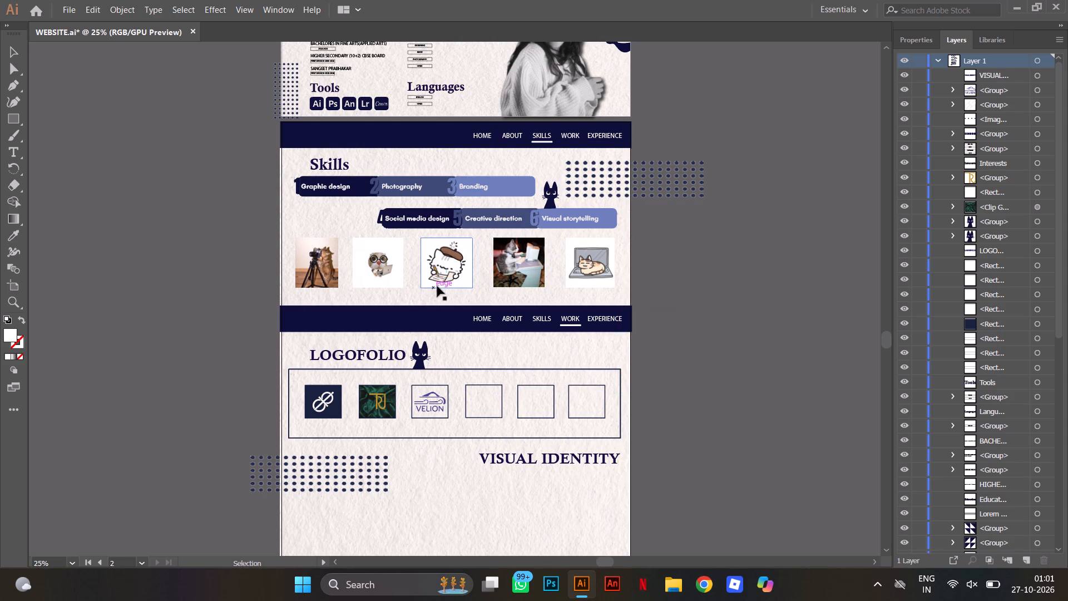
Move the WORK navigation bar straight up about 48 px so it sits just beneath the cat images.
left_click_drag(440, 320, 437, 316)
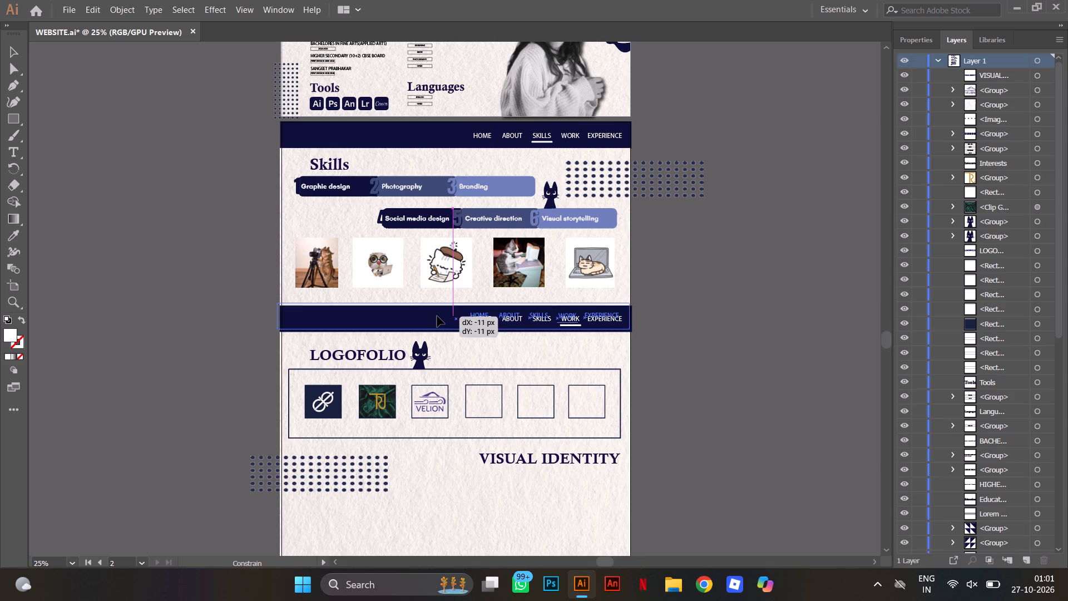
left_click_drag(437, 316, 436, 307)
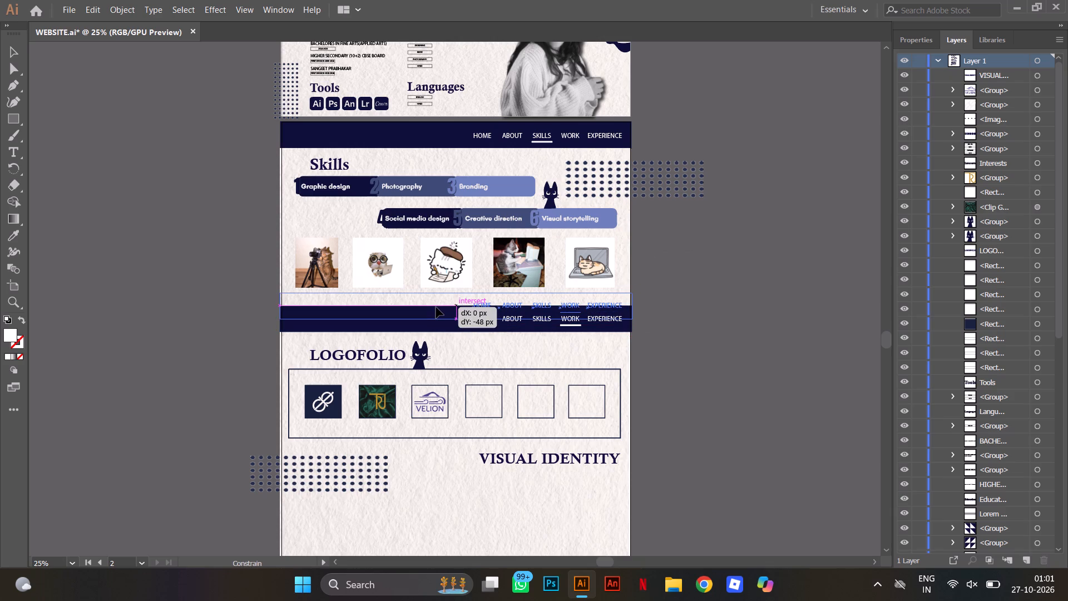
left_click_drag(436, 307, 436, 313)
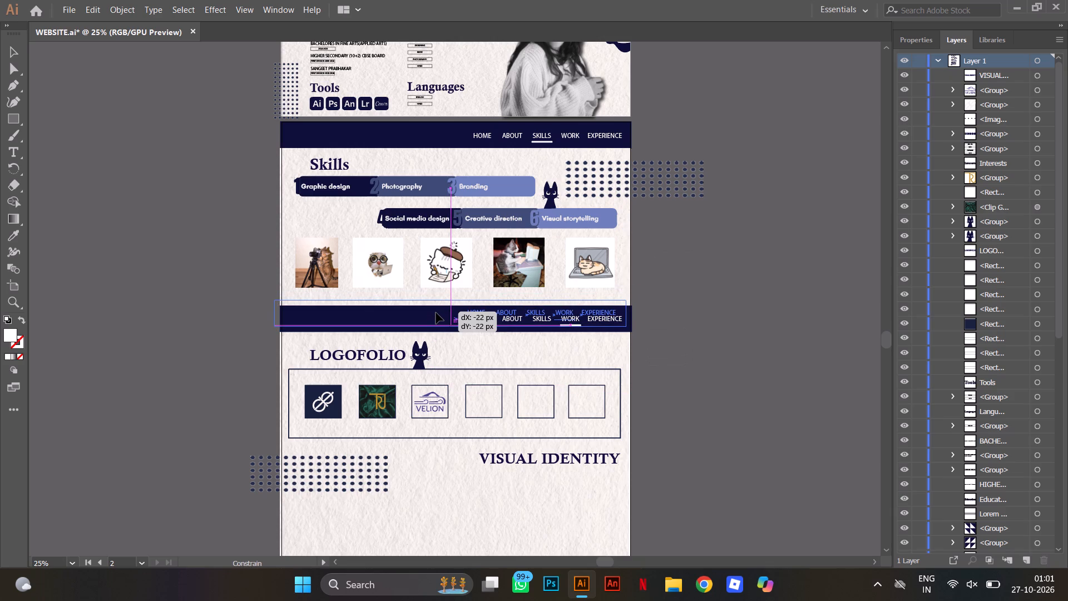
left_click_drag(436, 313, 441, 306)
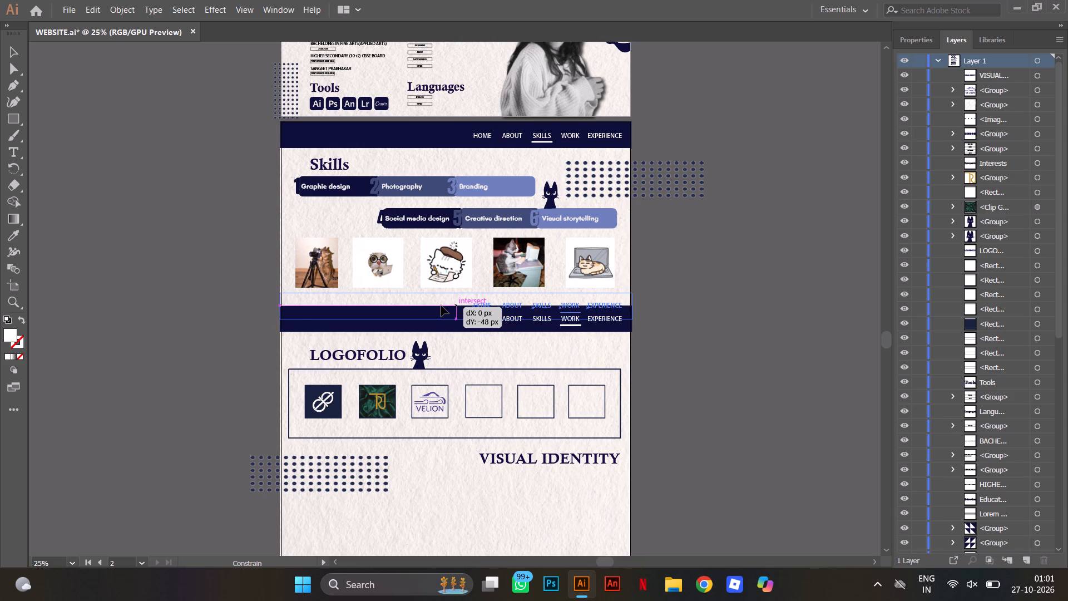
left_click_drag(441, 306, 442, 308)
left_click(692, 341)
Nudge the WORK navigation bar down slightly to open a small gap below the cat images.
scroll(553, 394, "up", 10)
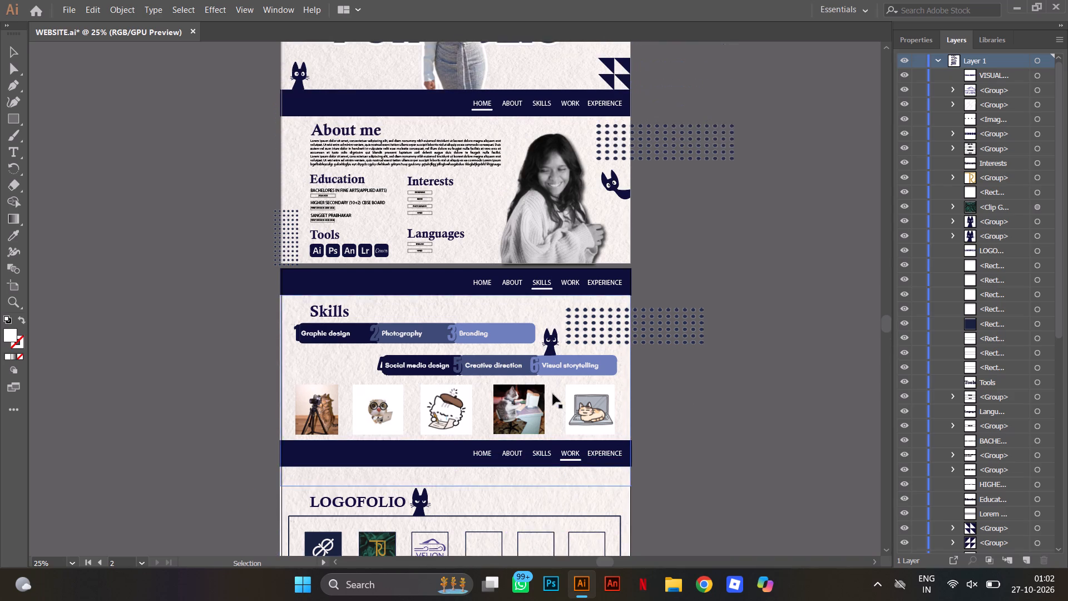
scroll(553, 394, "up", 7)
scroll(552, 391, "down", 13)
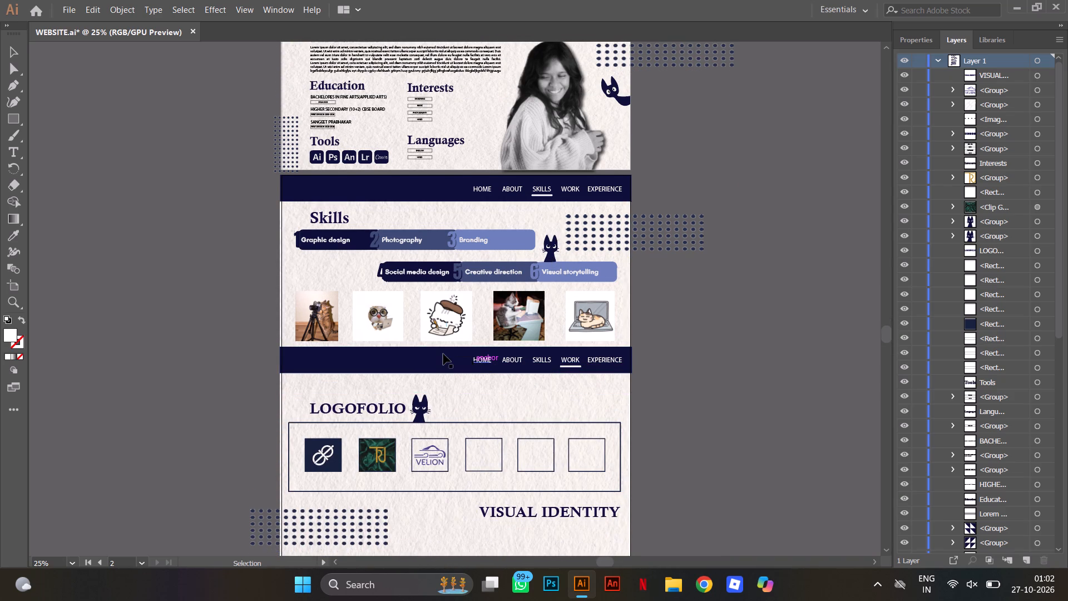
left_click(443, 354)
key("Down")
key("Down")
key("Down")
key("Down")
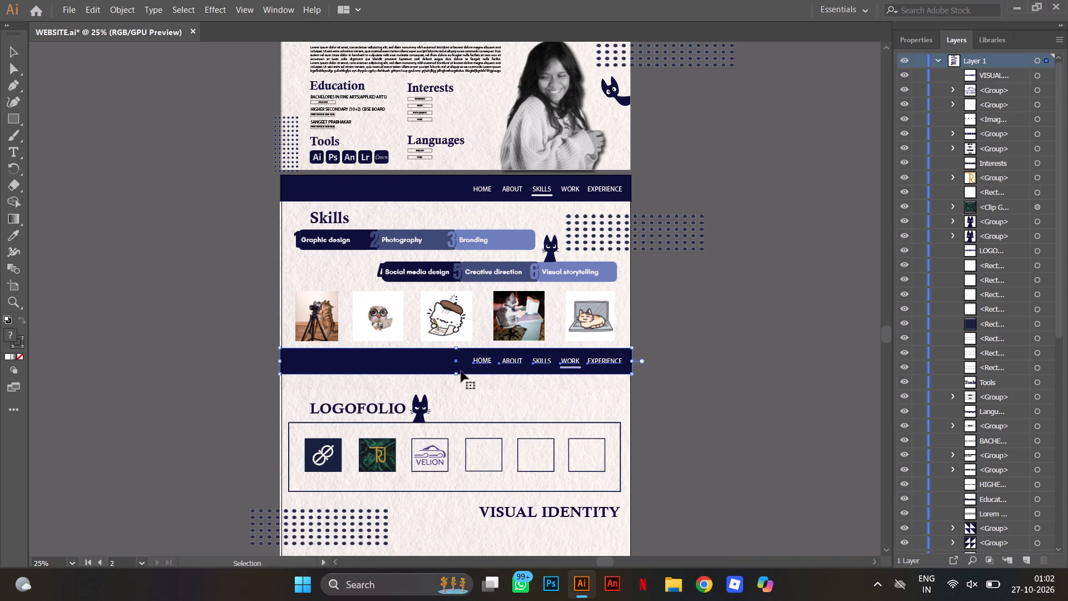
key("Down")
right_click_drag(477, 376, 483, 380)
key("Down")
key("Down")
left_click(728, 428)
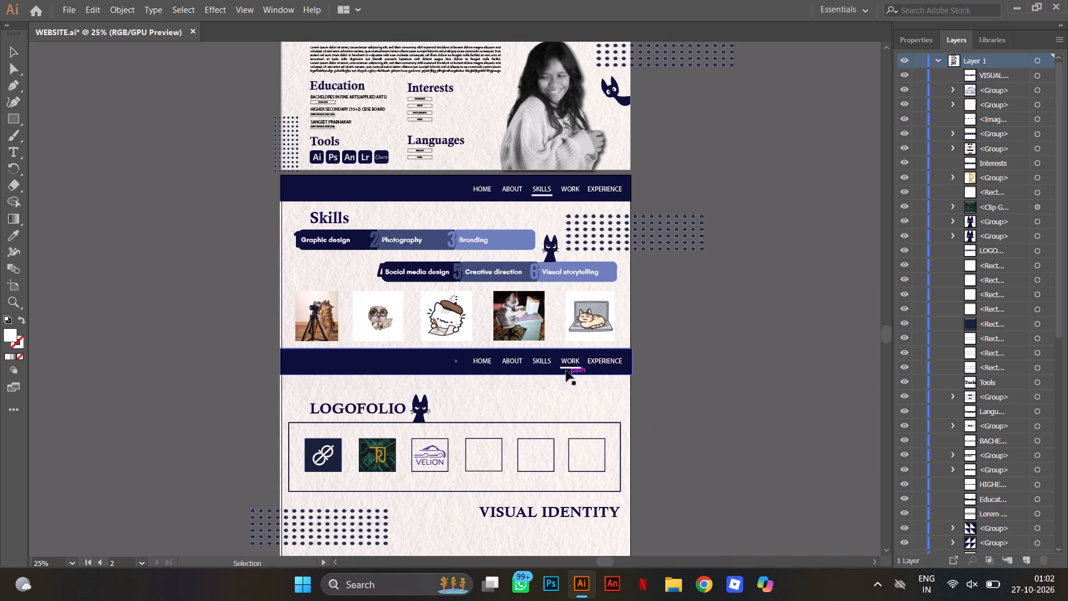
Nudge the WORK navigation bar down a little further to widen the gap beneath the cat images.
left_click(563, 363)
key("Down")
key("Down")
key("Down")
key("Down")
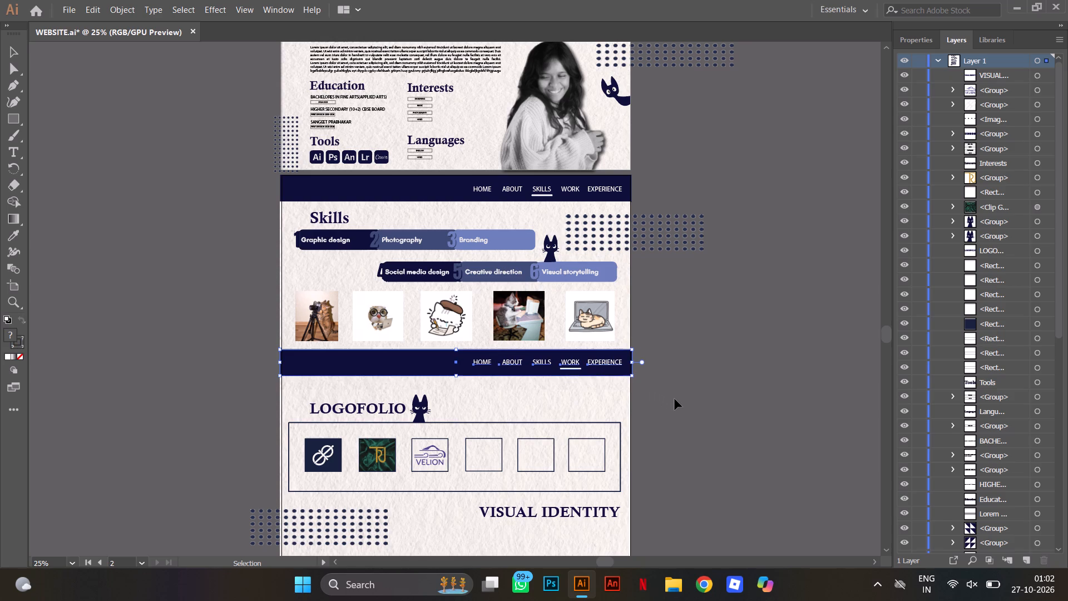
key("Down")
key("Down")
key("Down")
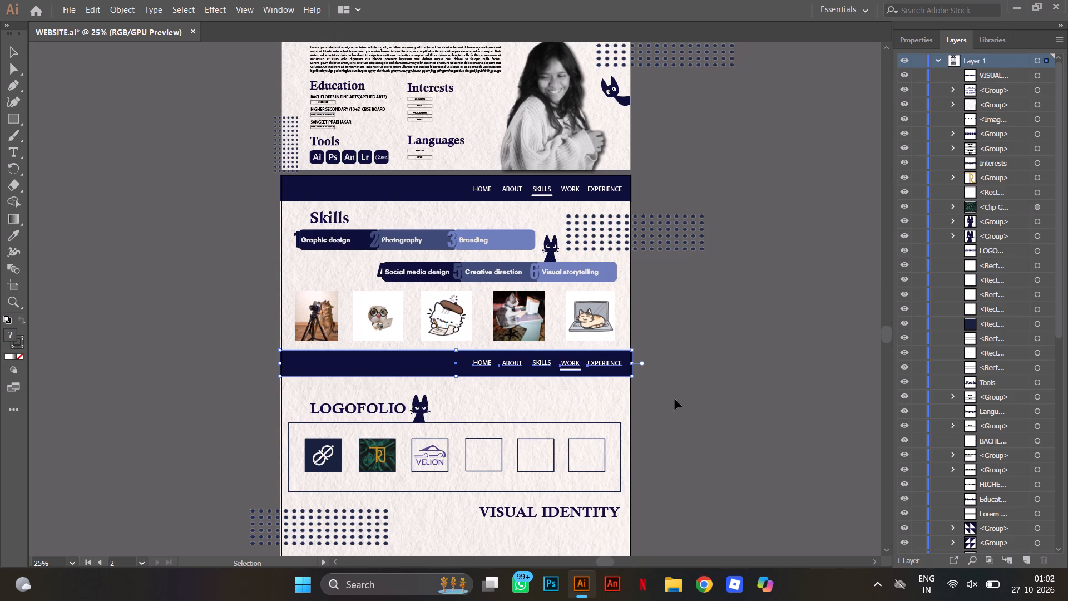
key("Down")
left_click(675, 399)
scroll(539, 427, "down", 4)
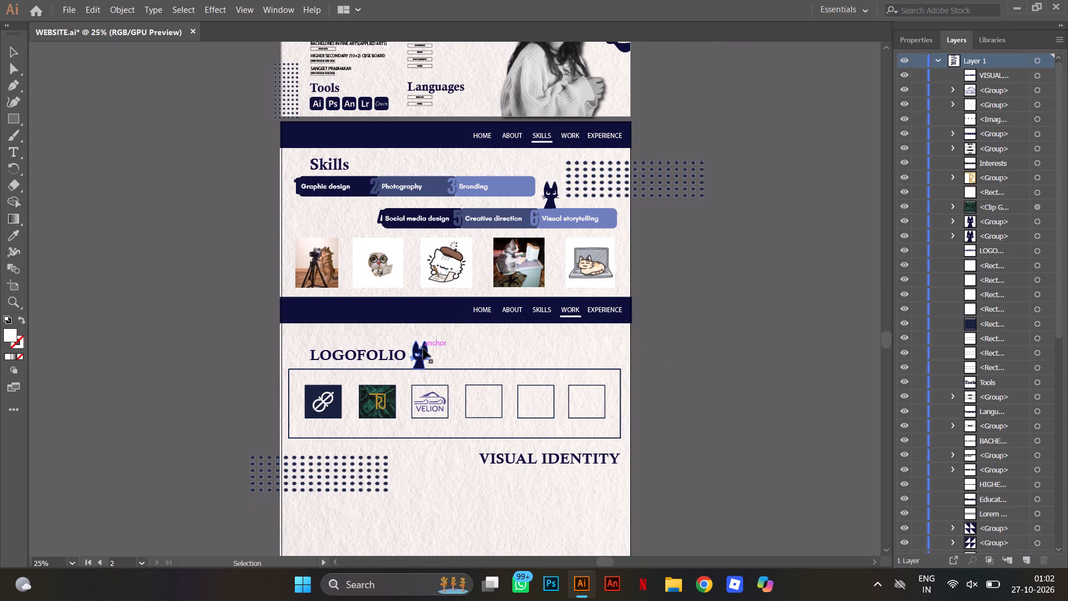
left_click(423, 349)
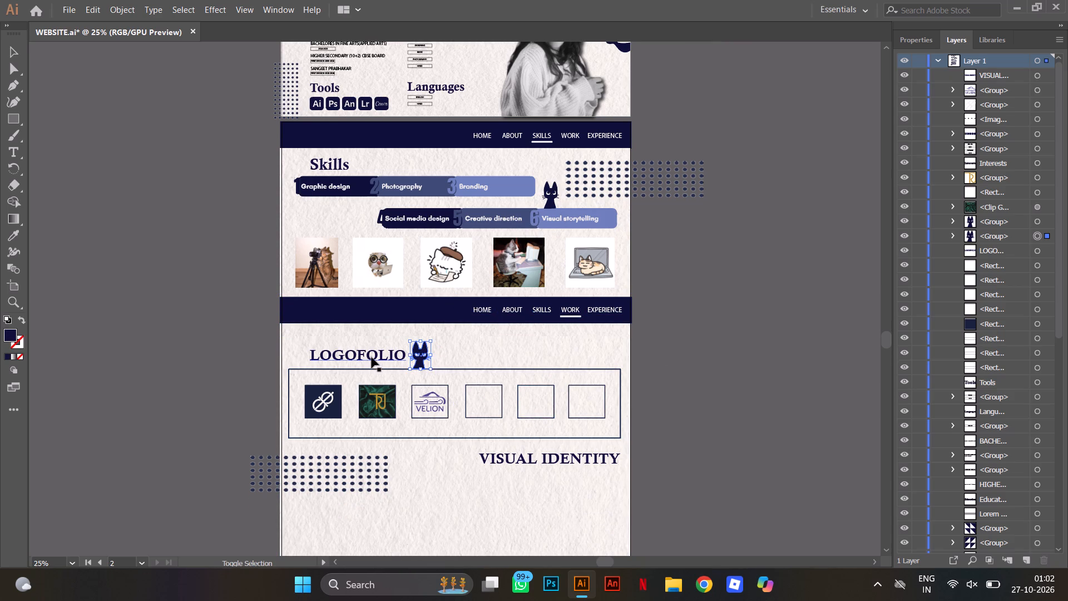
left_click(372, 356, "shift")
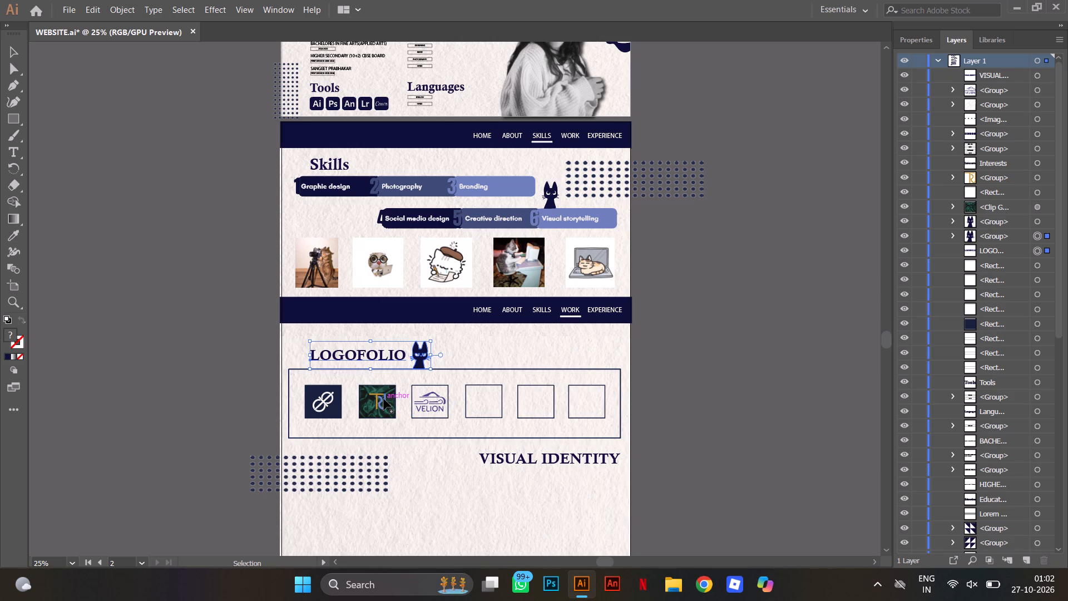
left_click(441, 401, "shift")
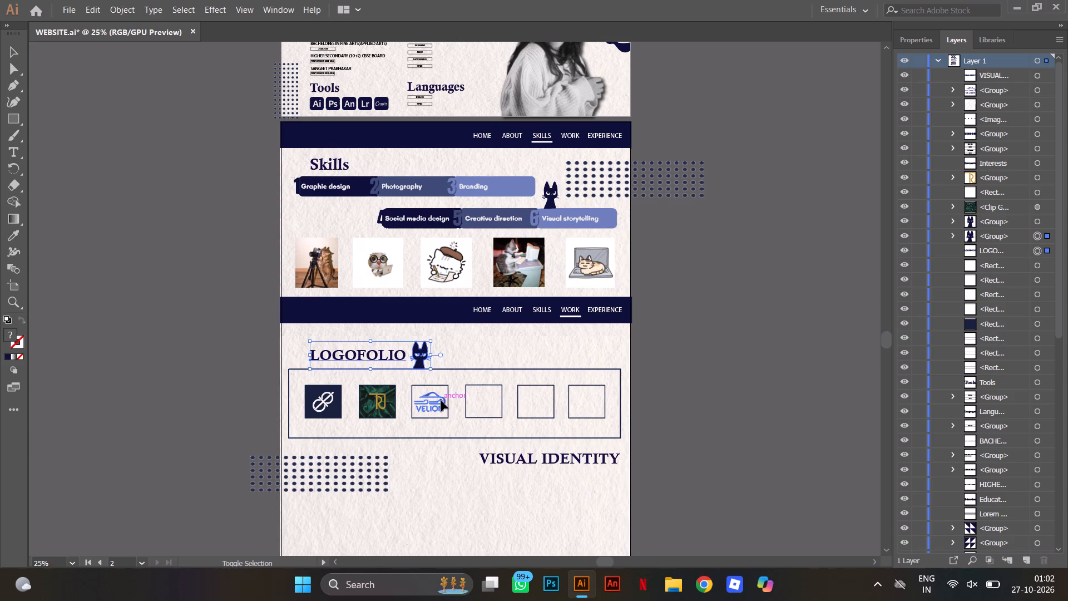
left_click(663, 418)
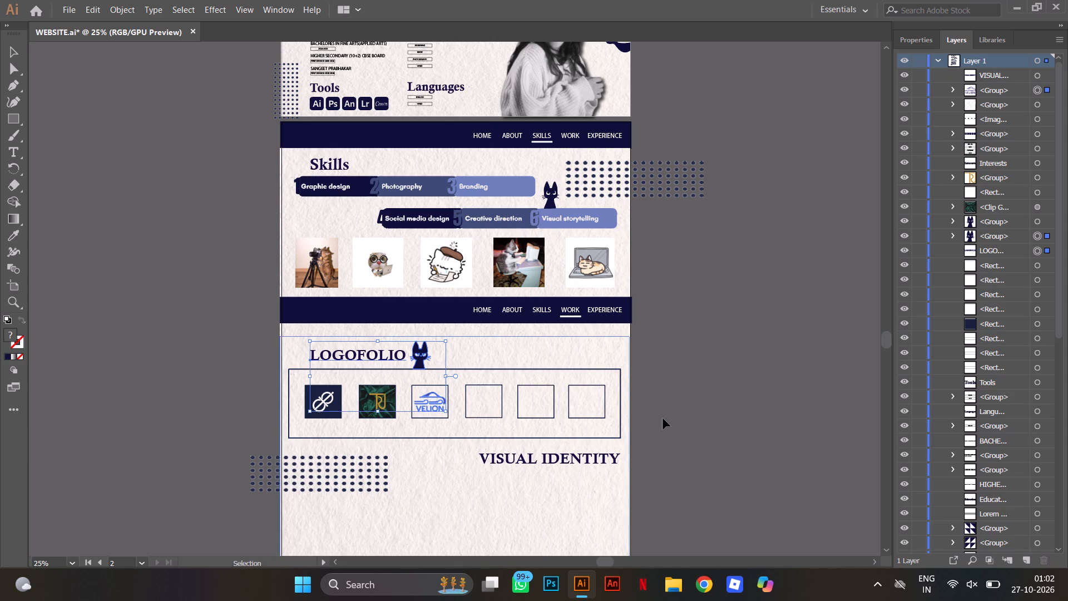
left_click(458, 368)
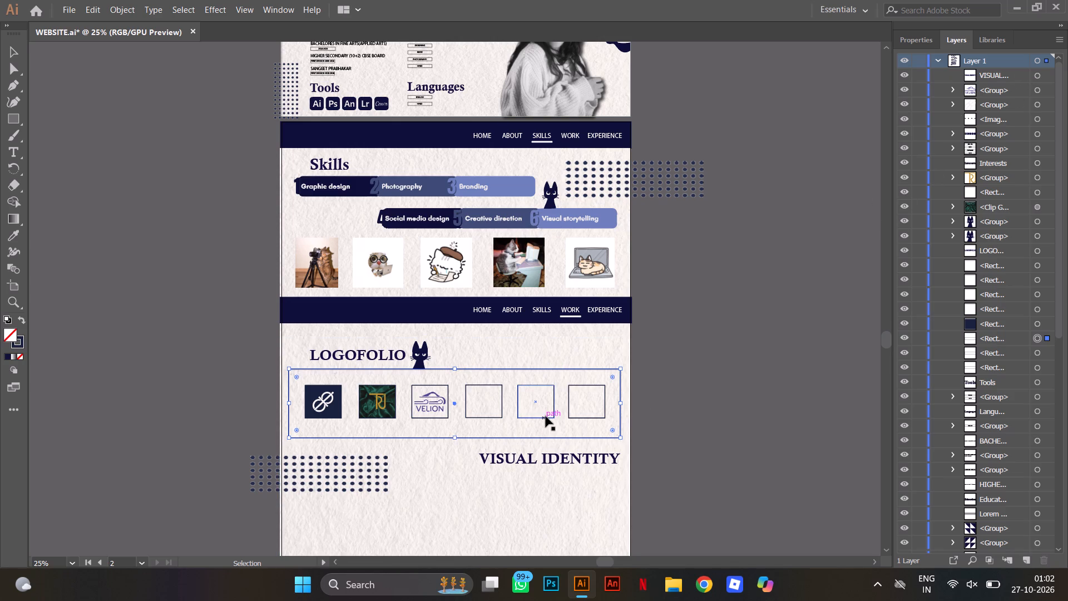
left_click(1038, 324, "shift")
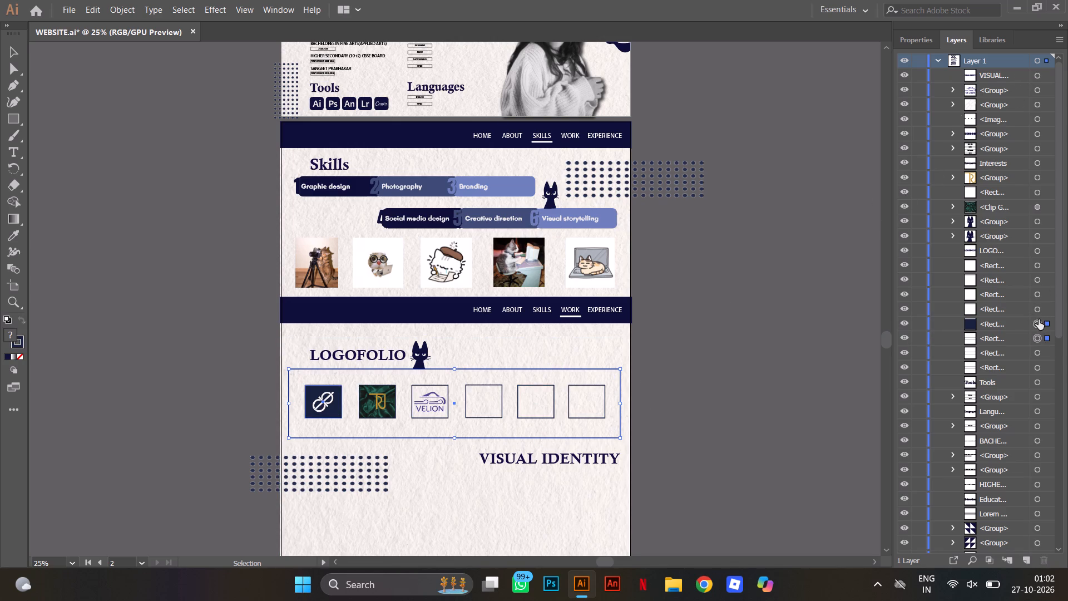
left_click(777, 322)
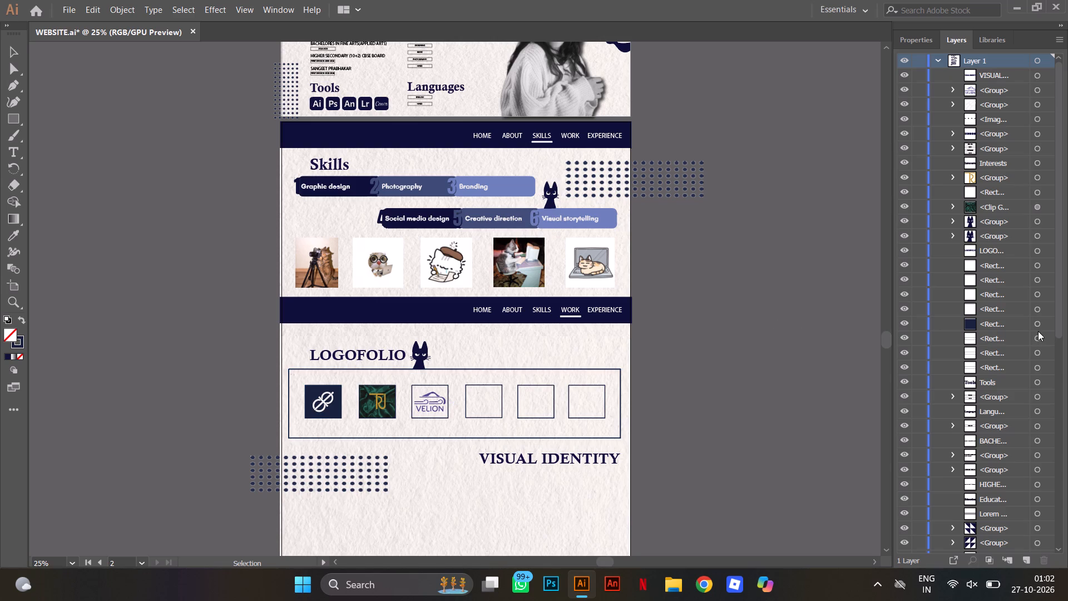
Select the large Logofolio frame together with the navy logo square and the four outlined logo squares inside it.
left_click(1041, 338)
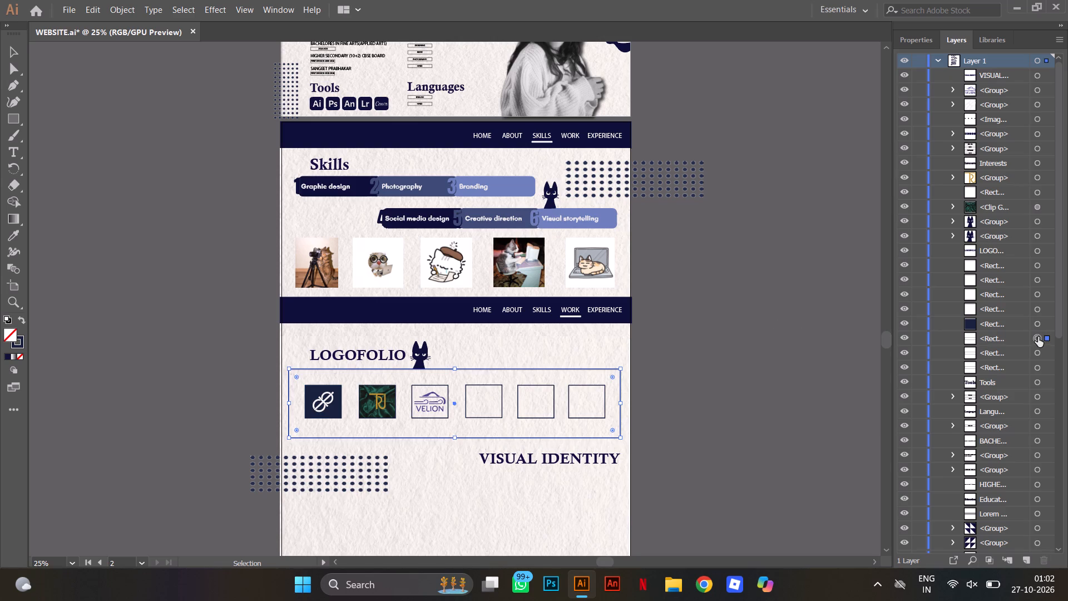
left_click(1032, 322)
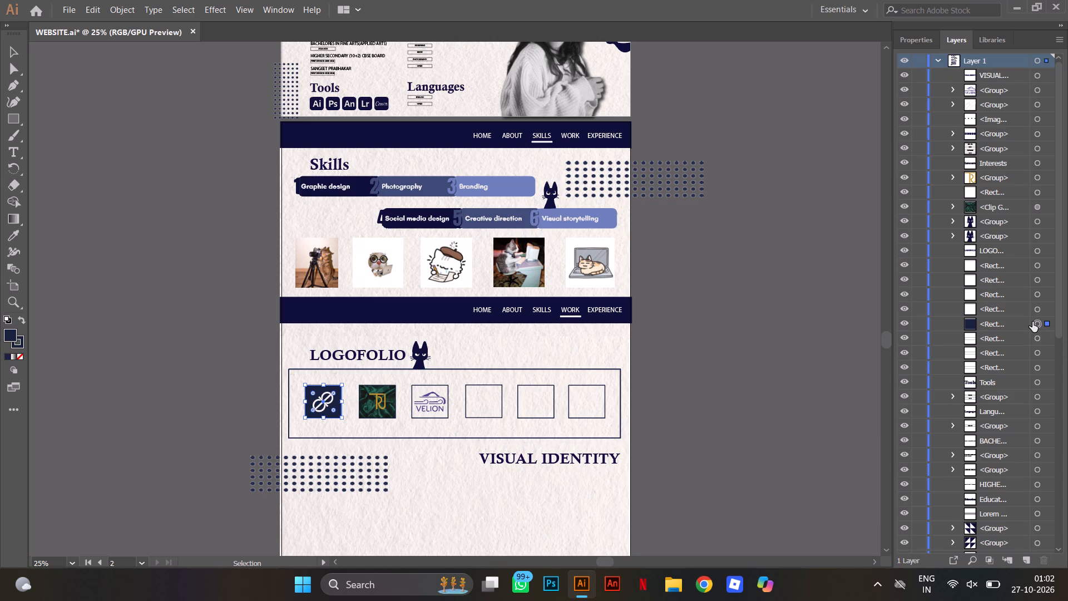
left_click(1037, 339)
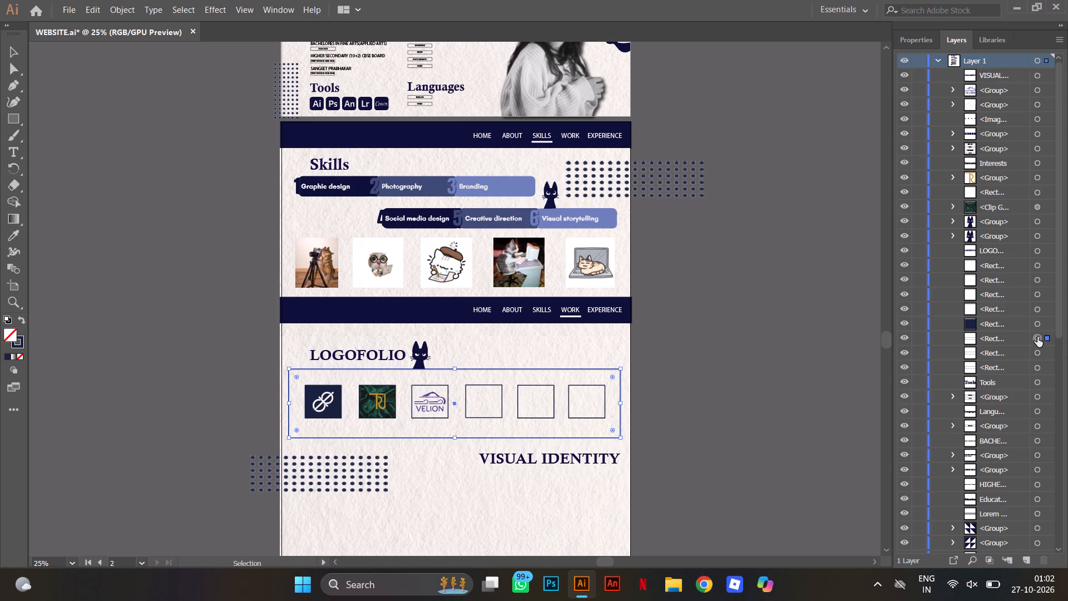
left_click(1035, 324, "shift")
left_click(1034, 309, "shift")
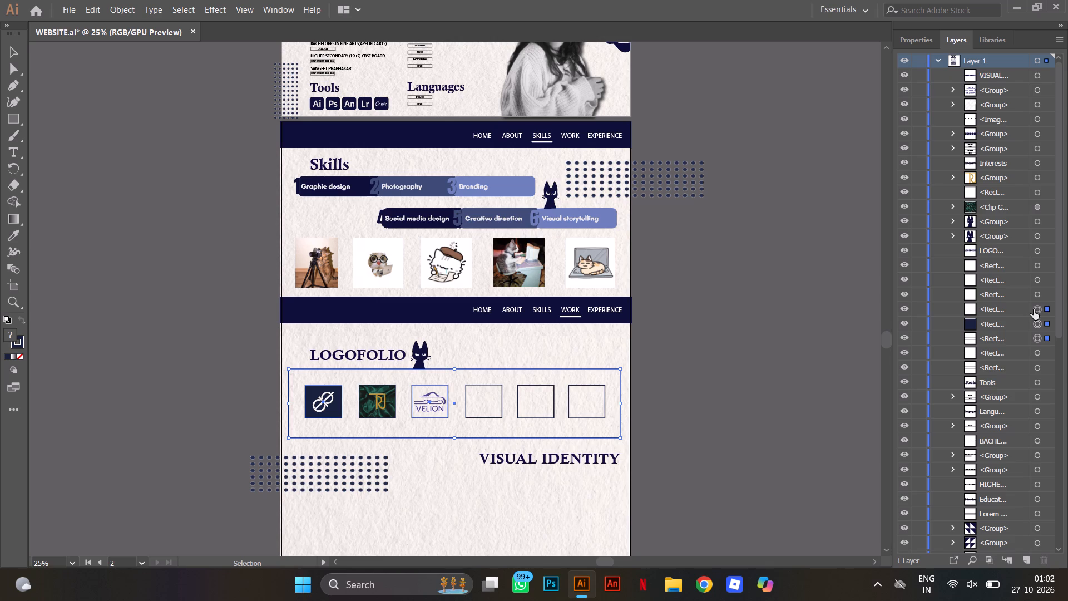
double_click(1034, 293, "shift")
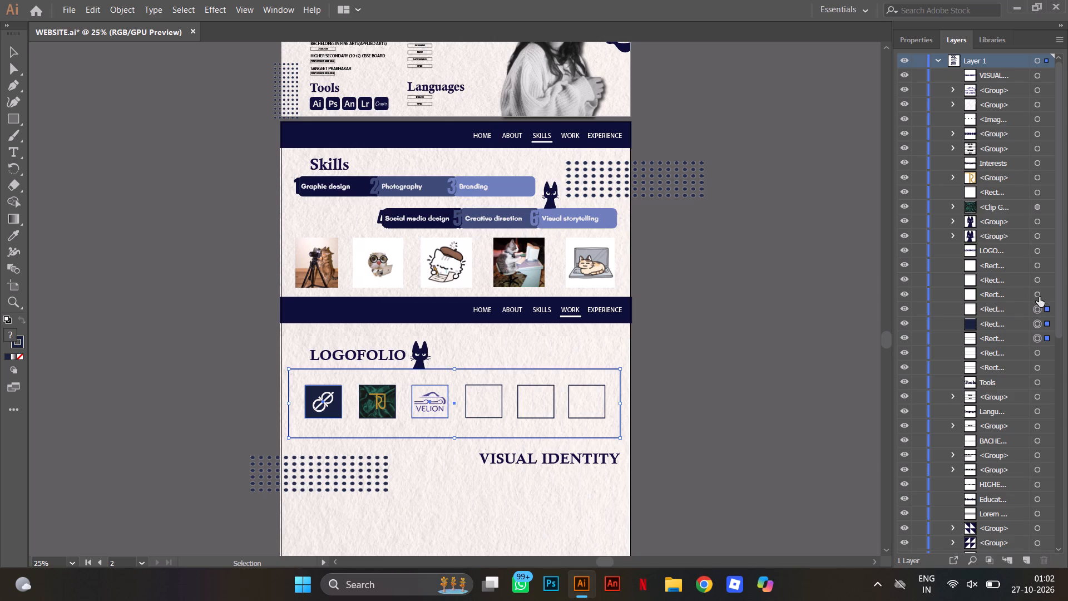
left_click(1037, 295, "shift")
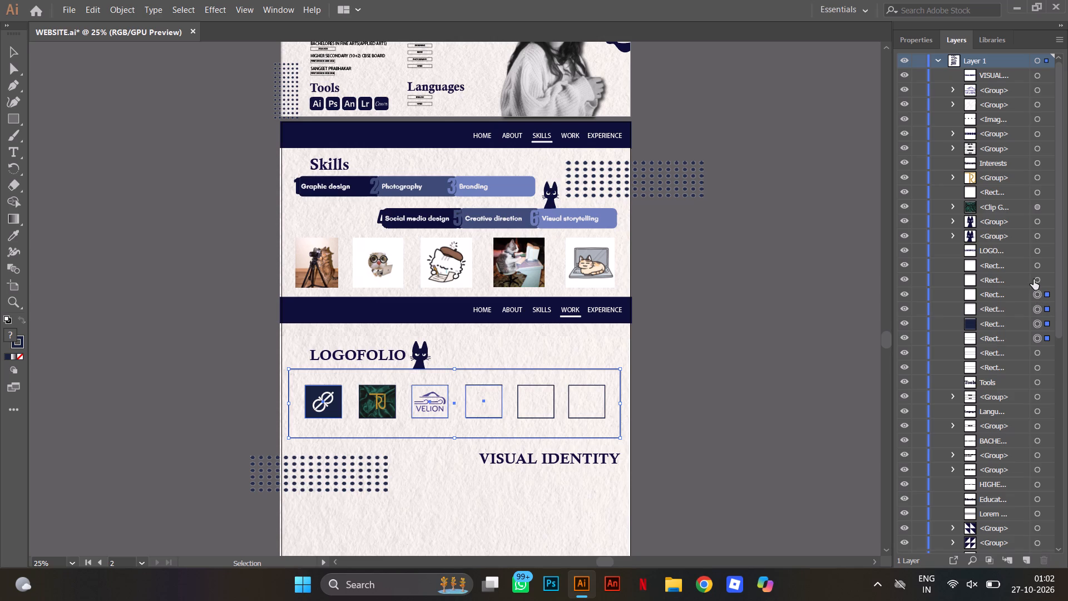
left_click(1034, 279, "shift")
left_click(1037, 266, "shift")
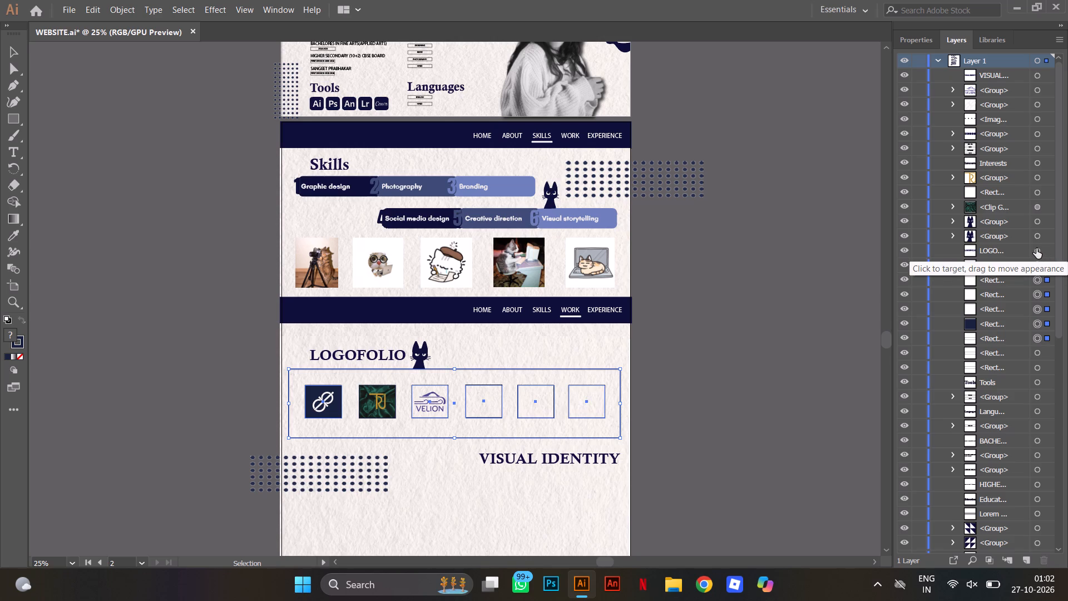
Add the LOGOFOLIO heading and the cat figure beside it to the selection.
double_click(1036, 248, "shift")
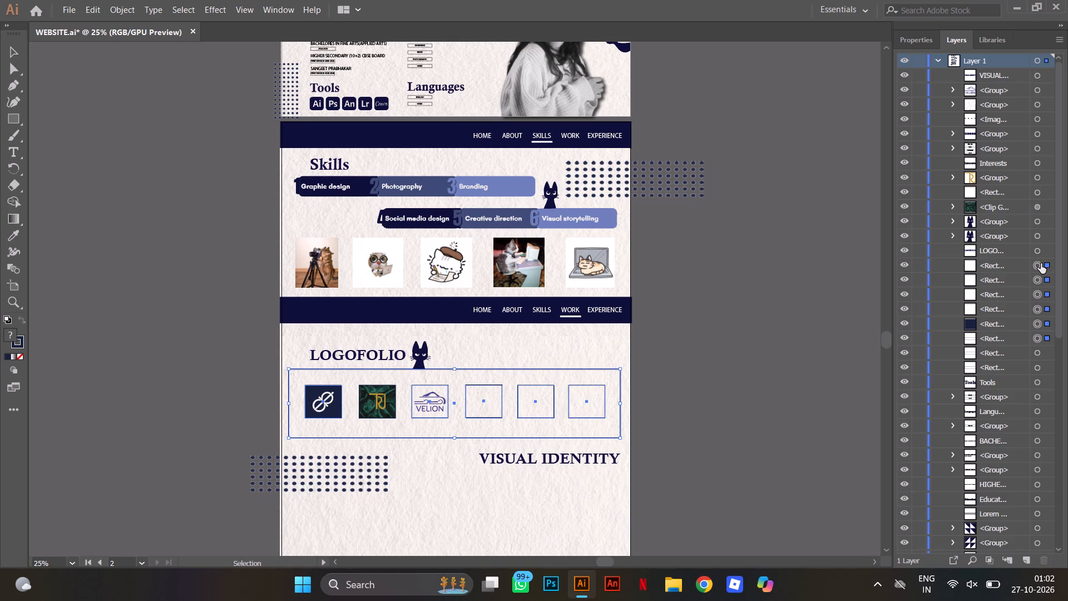
left_click(1037, 250, "shift")
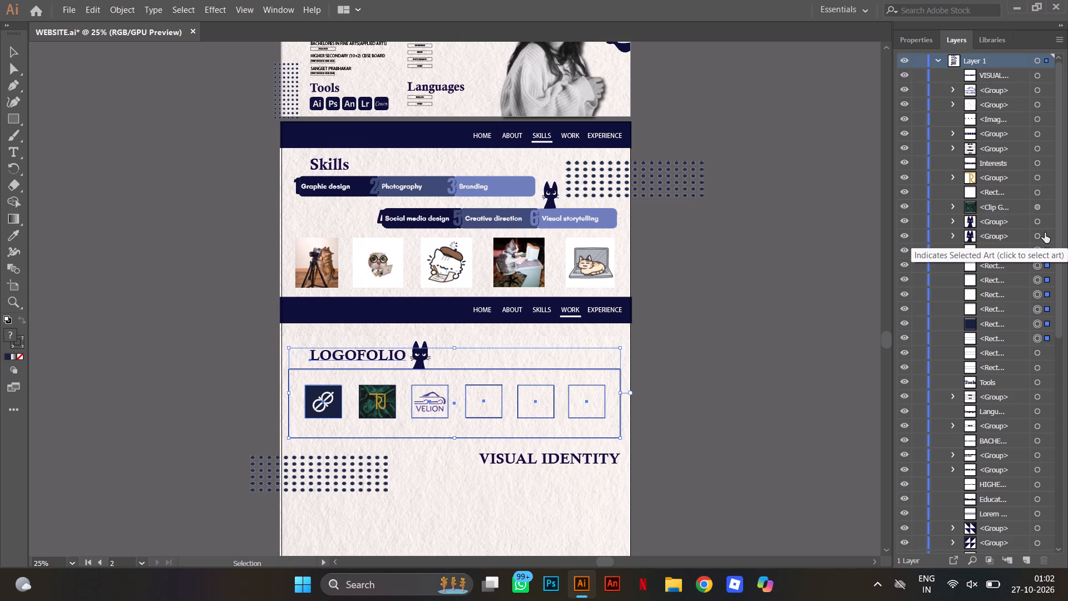
left_click(1036, 234, "shift")
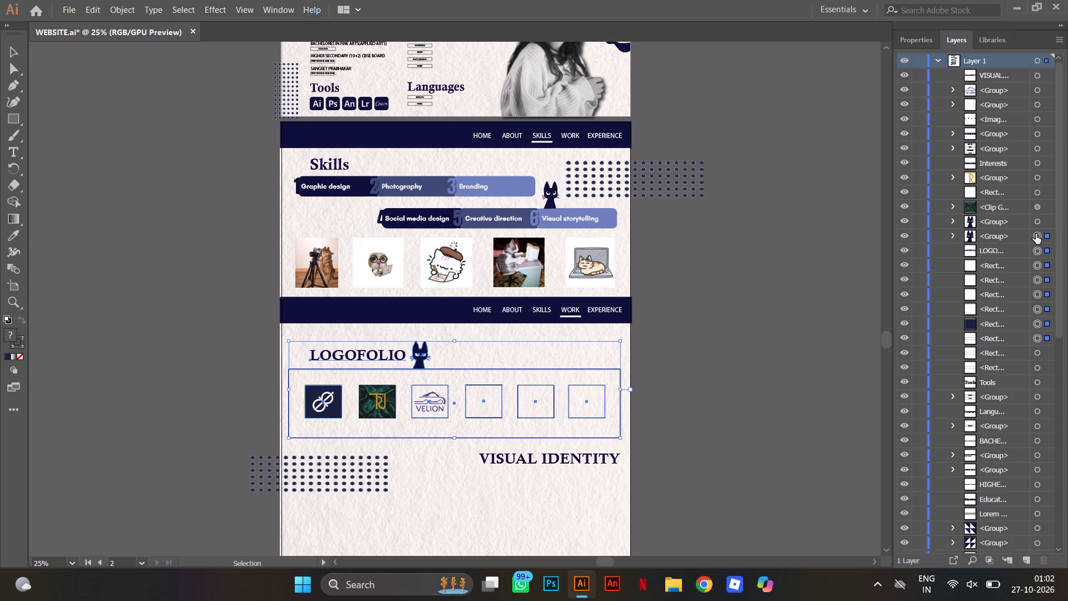
double_click(1036, 223, "shift")
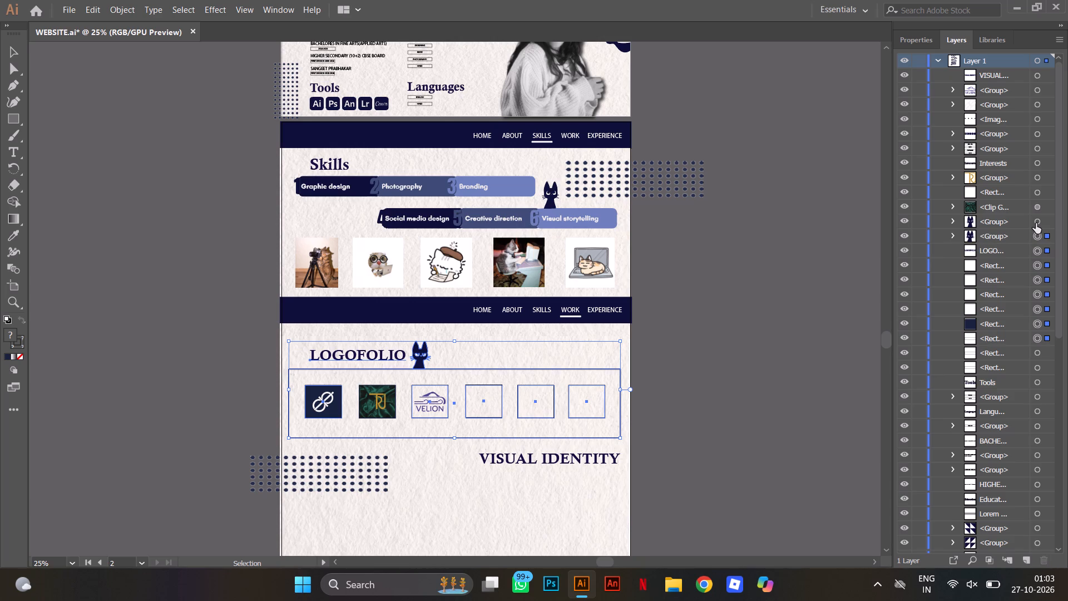
left_click(1036, 223, "shift")
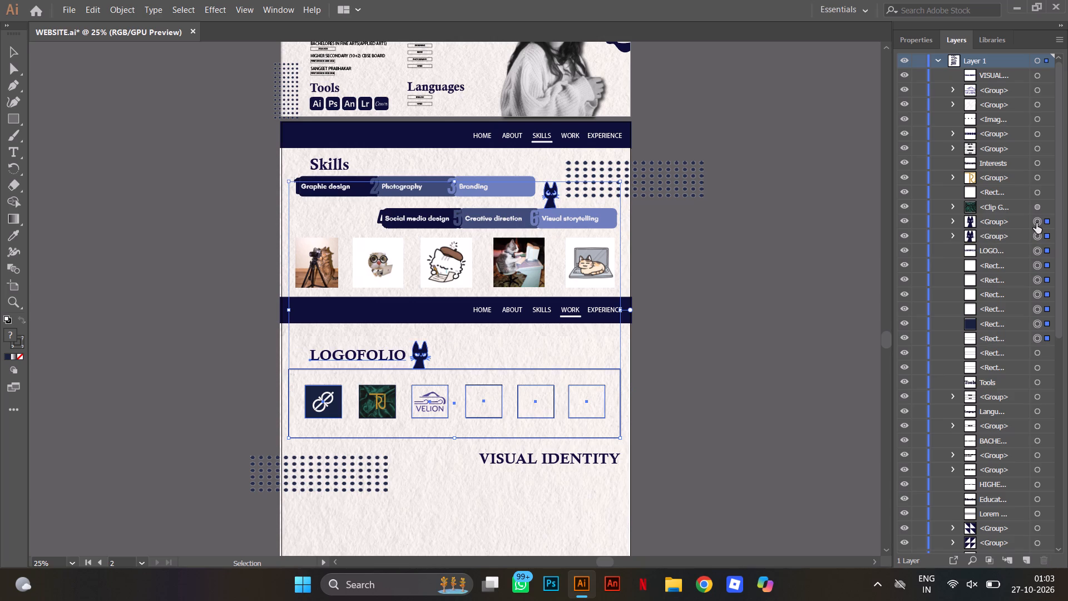
left_click(1036, 223, "shift")
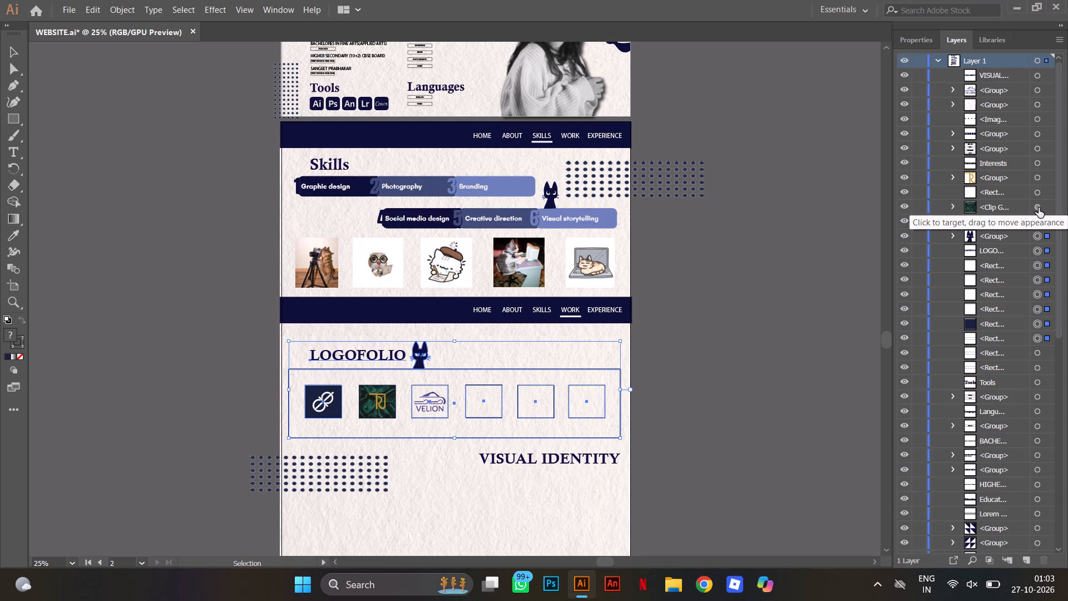
Add the second logo tile to the selection, including its green background, outline square and gold lettering.
left_click(1039, 208, "shift")
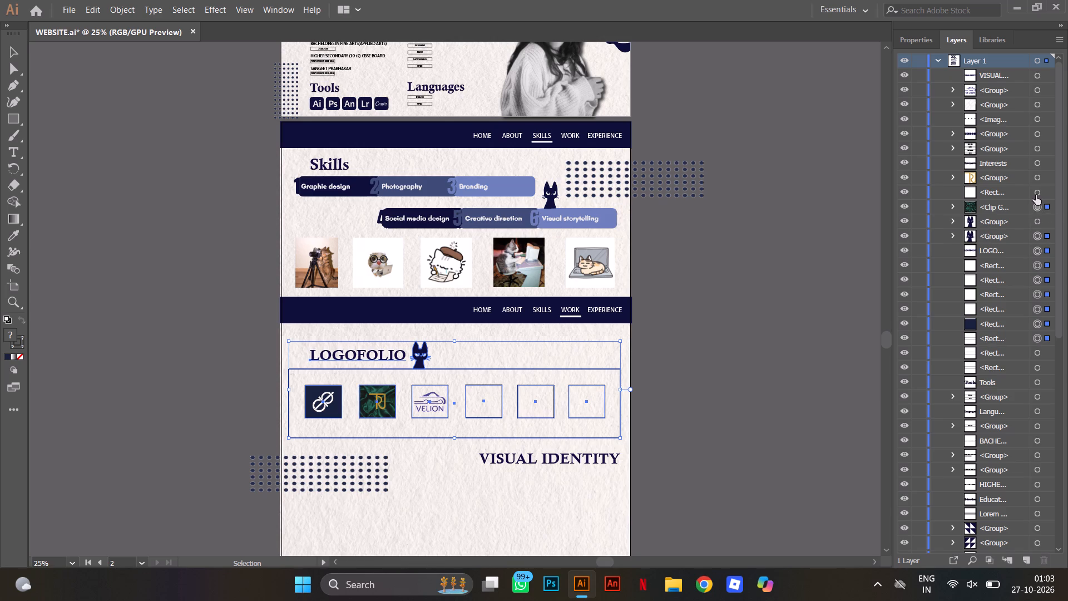
left_click(1037, 190, "shift")
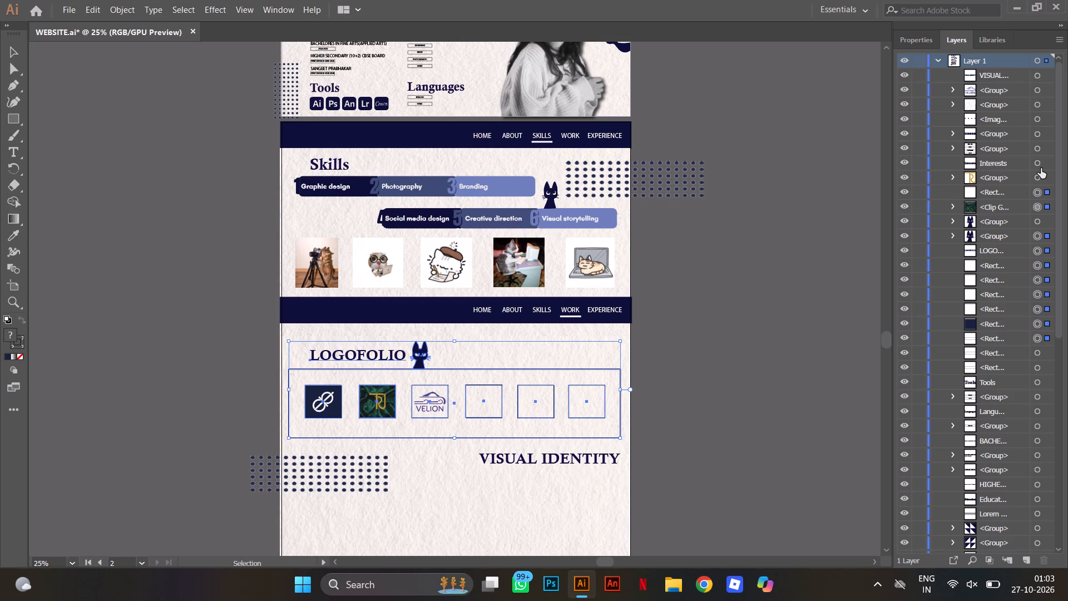
double_click(1037, 176, "shift")
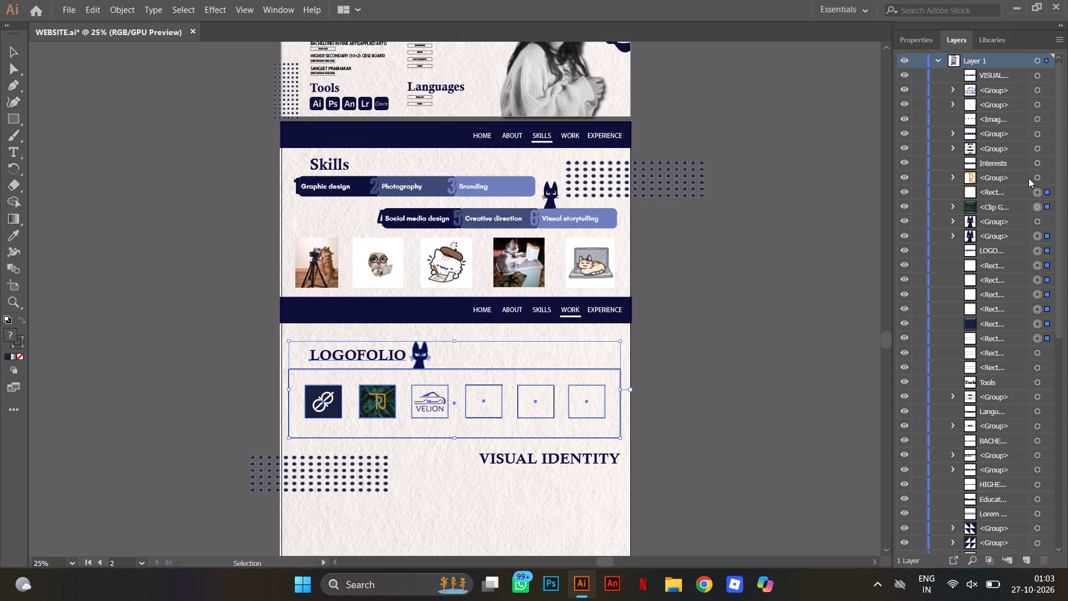
left_click(1036, 176, "shift")
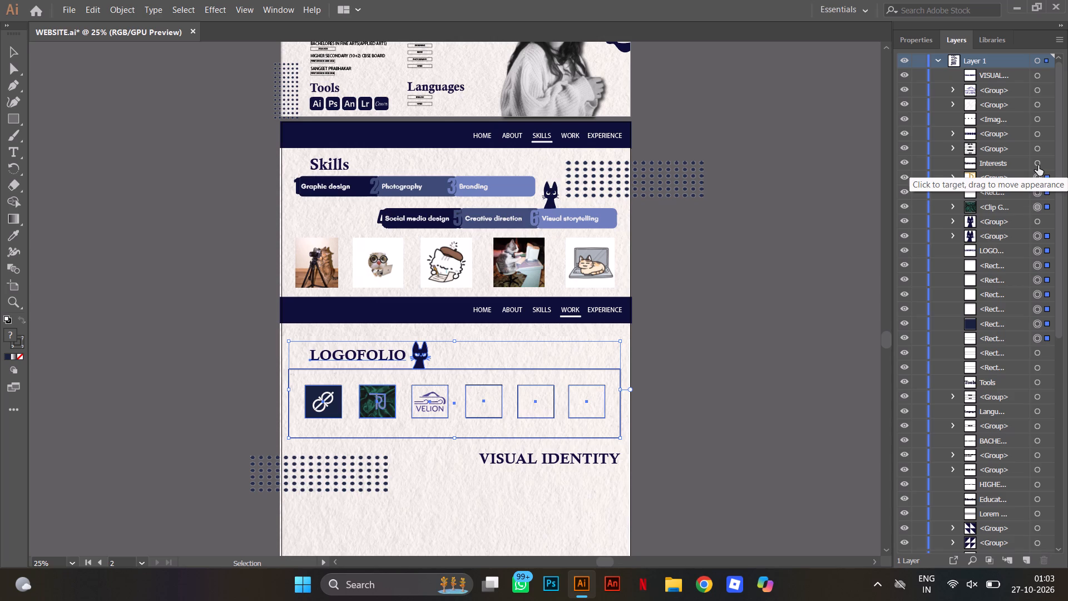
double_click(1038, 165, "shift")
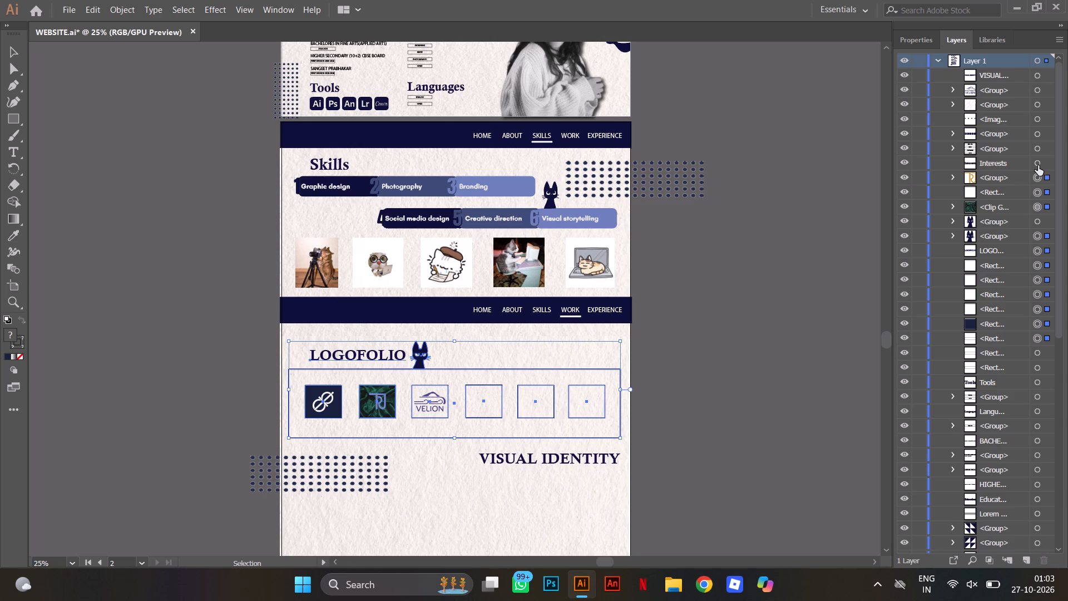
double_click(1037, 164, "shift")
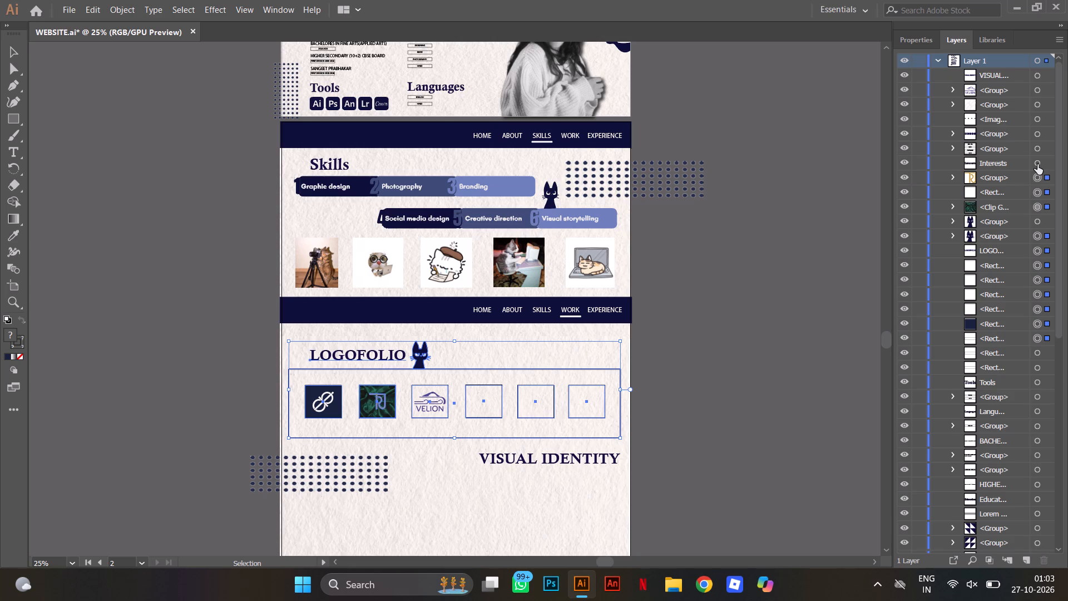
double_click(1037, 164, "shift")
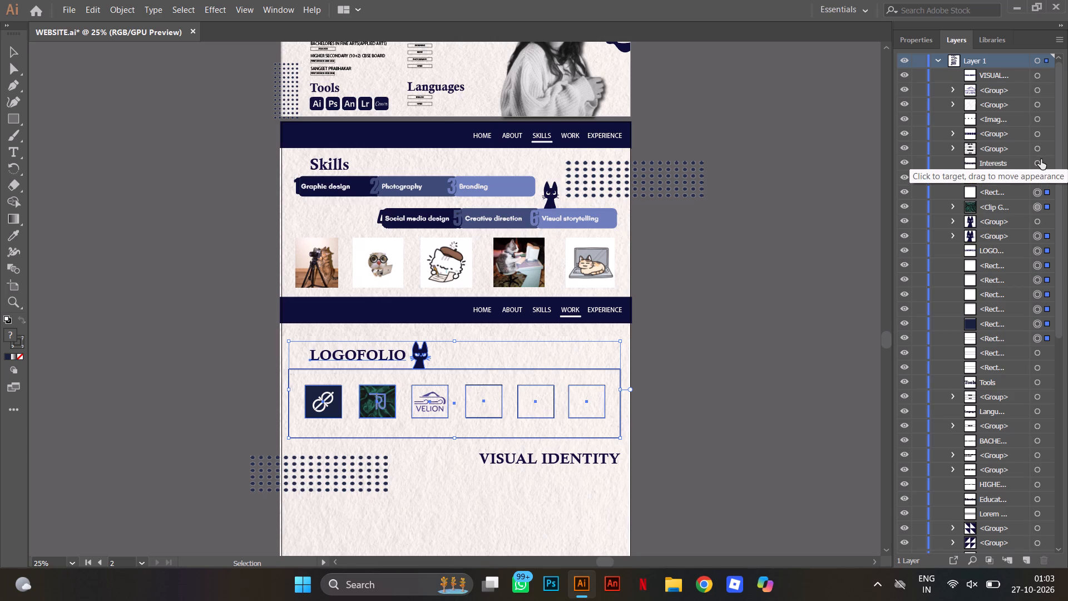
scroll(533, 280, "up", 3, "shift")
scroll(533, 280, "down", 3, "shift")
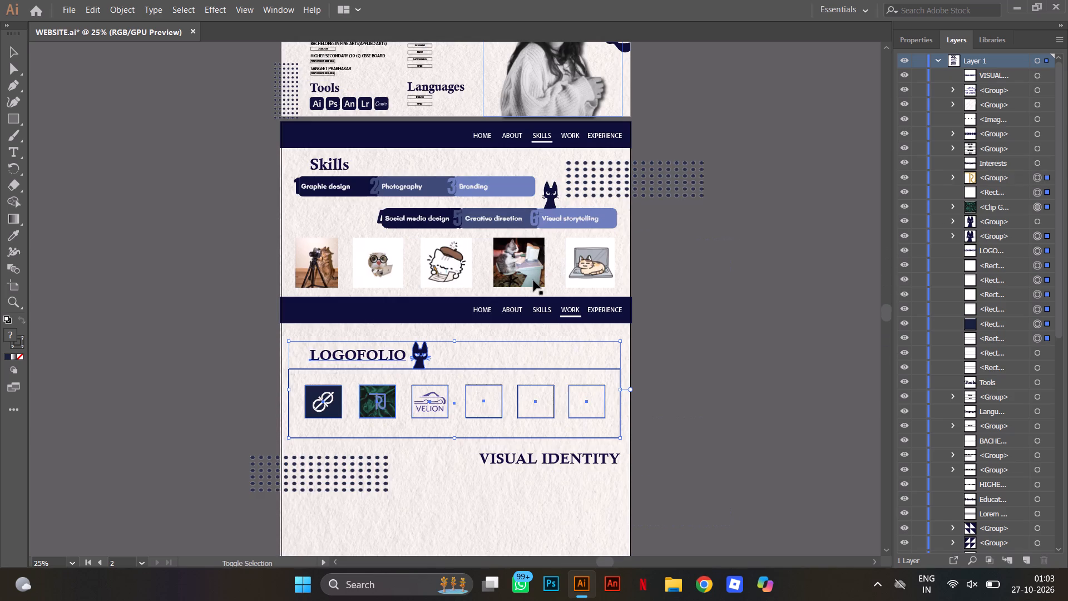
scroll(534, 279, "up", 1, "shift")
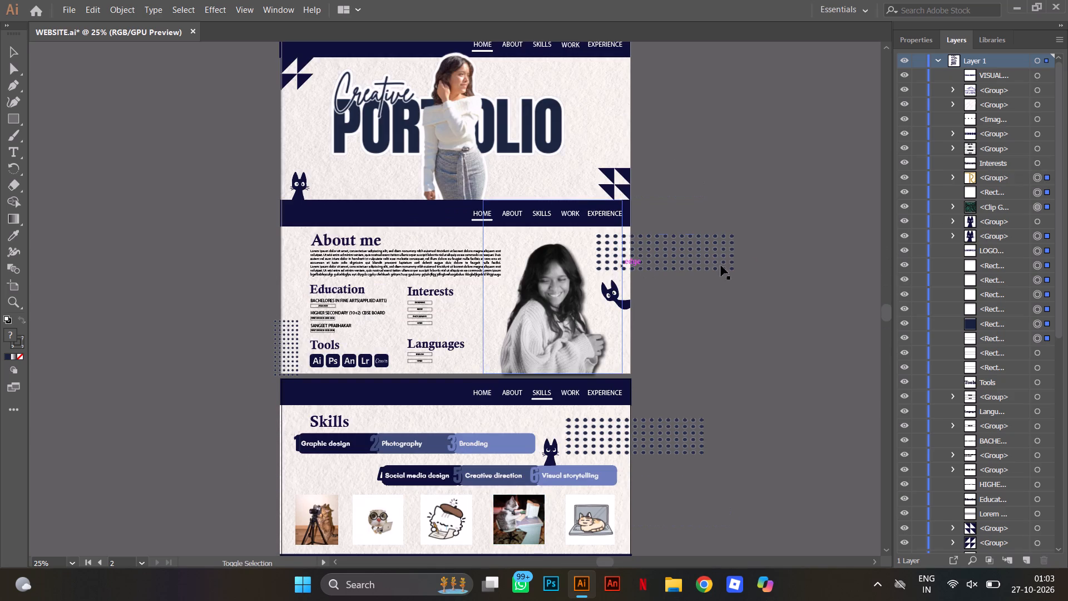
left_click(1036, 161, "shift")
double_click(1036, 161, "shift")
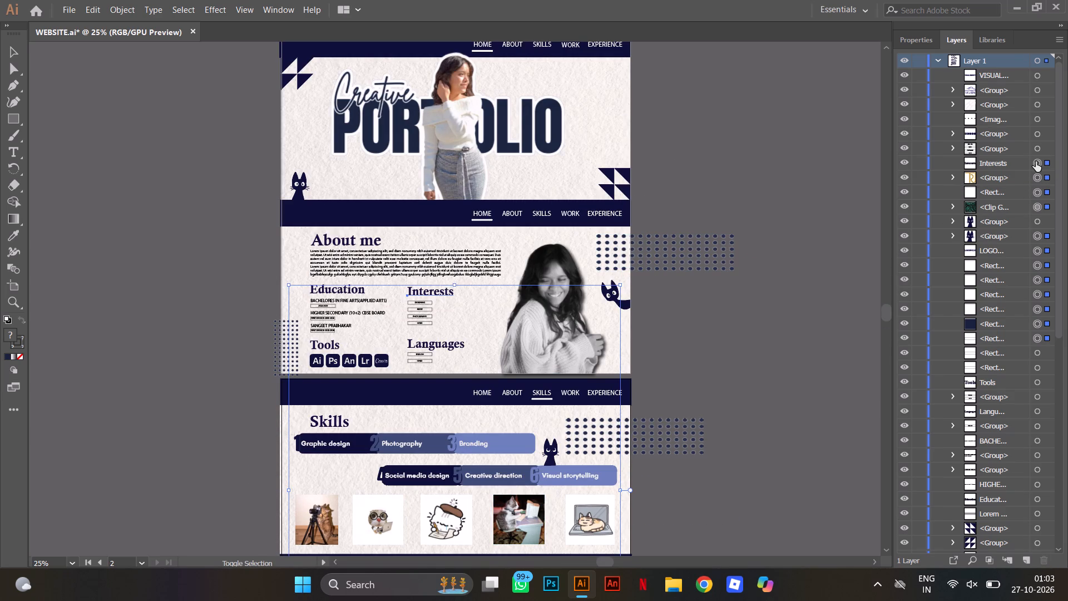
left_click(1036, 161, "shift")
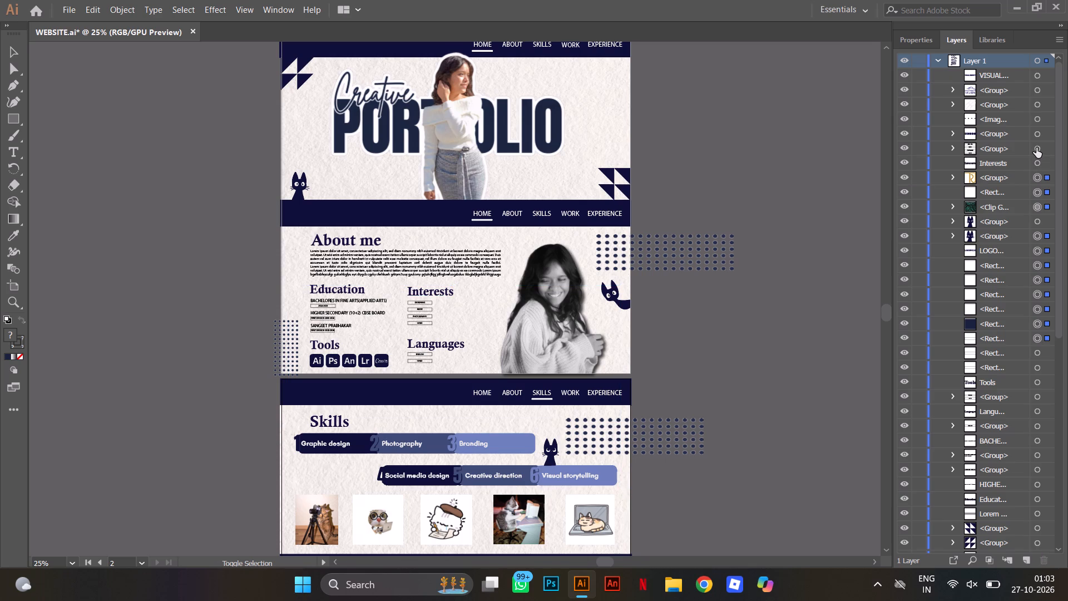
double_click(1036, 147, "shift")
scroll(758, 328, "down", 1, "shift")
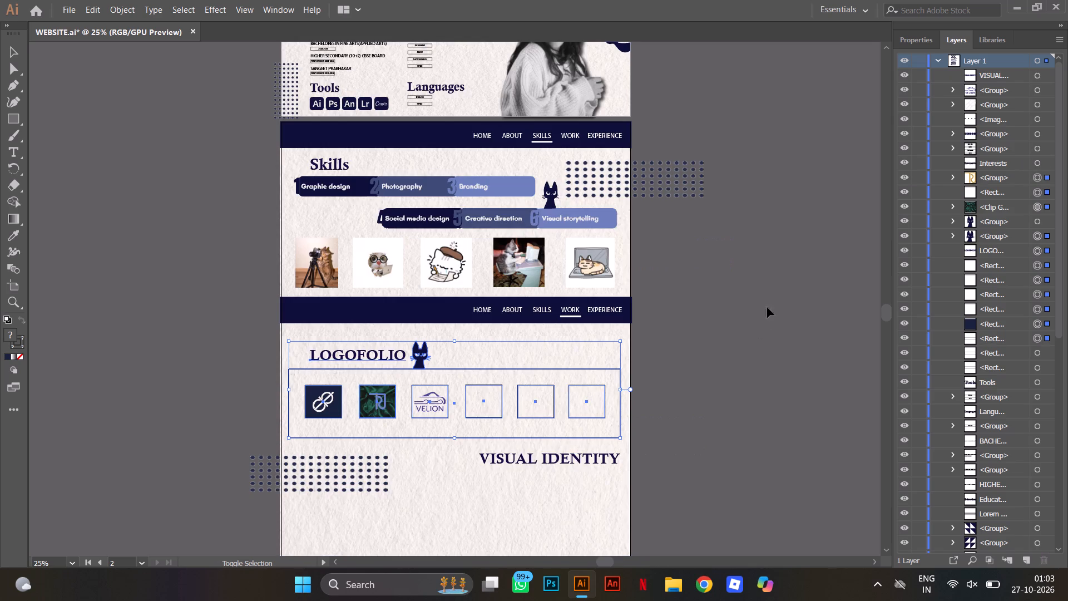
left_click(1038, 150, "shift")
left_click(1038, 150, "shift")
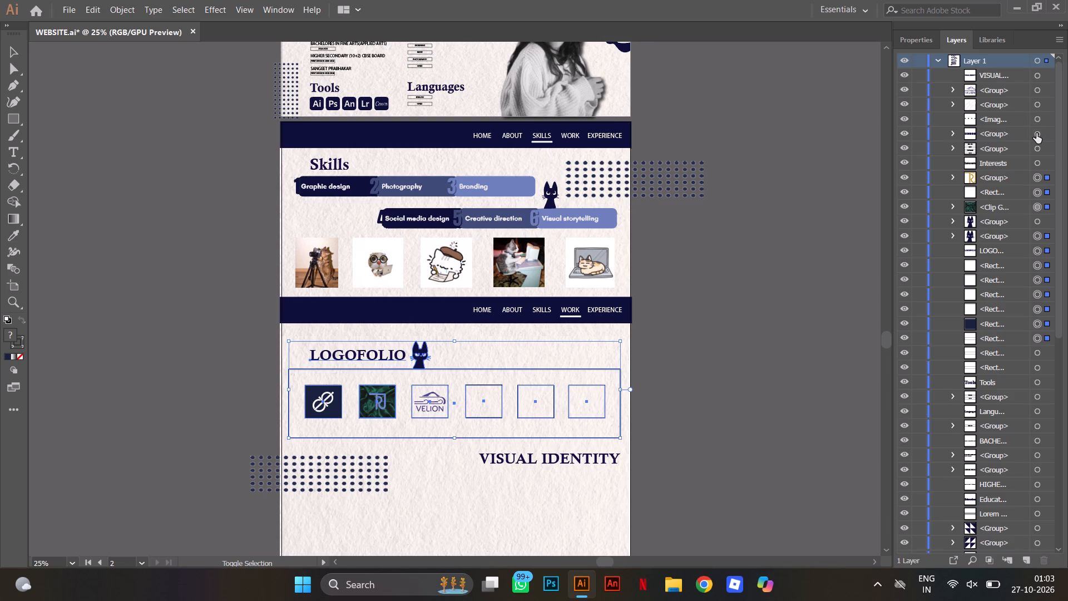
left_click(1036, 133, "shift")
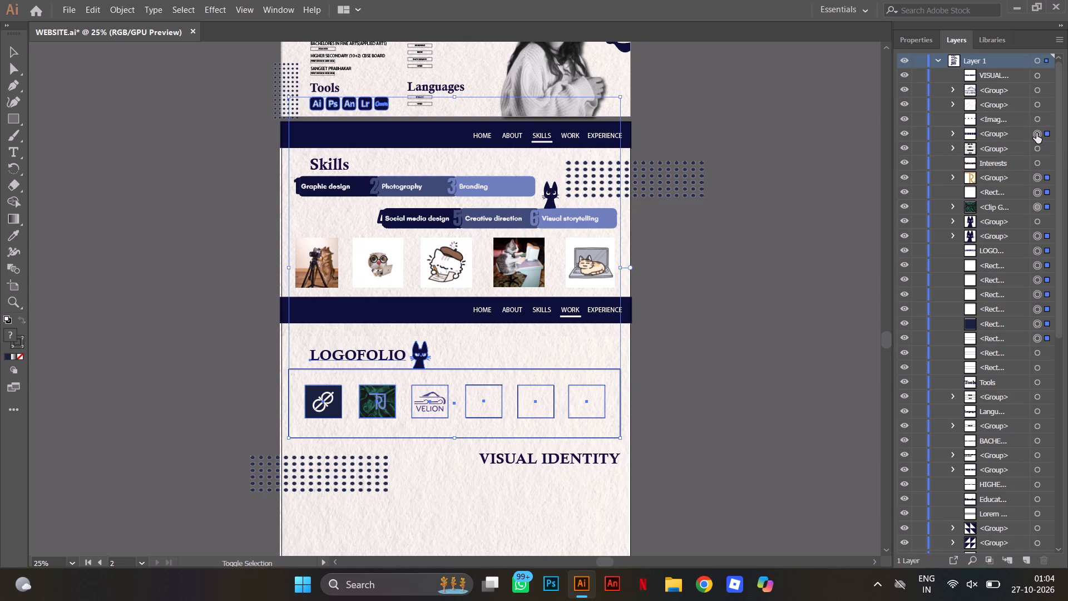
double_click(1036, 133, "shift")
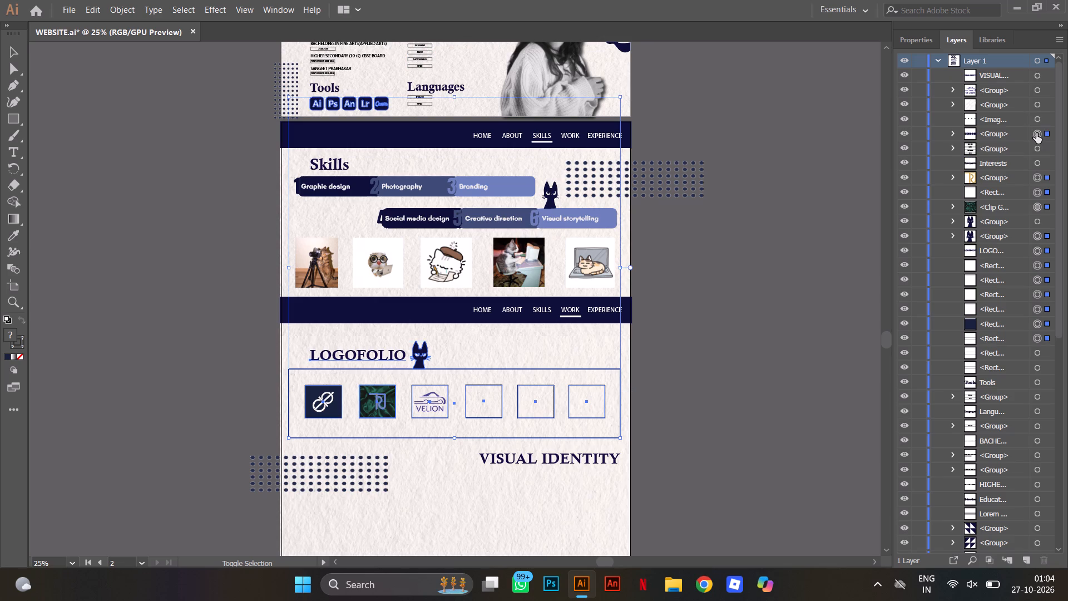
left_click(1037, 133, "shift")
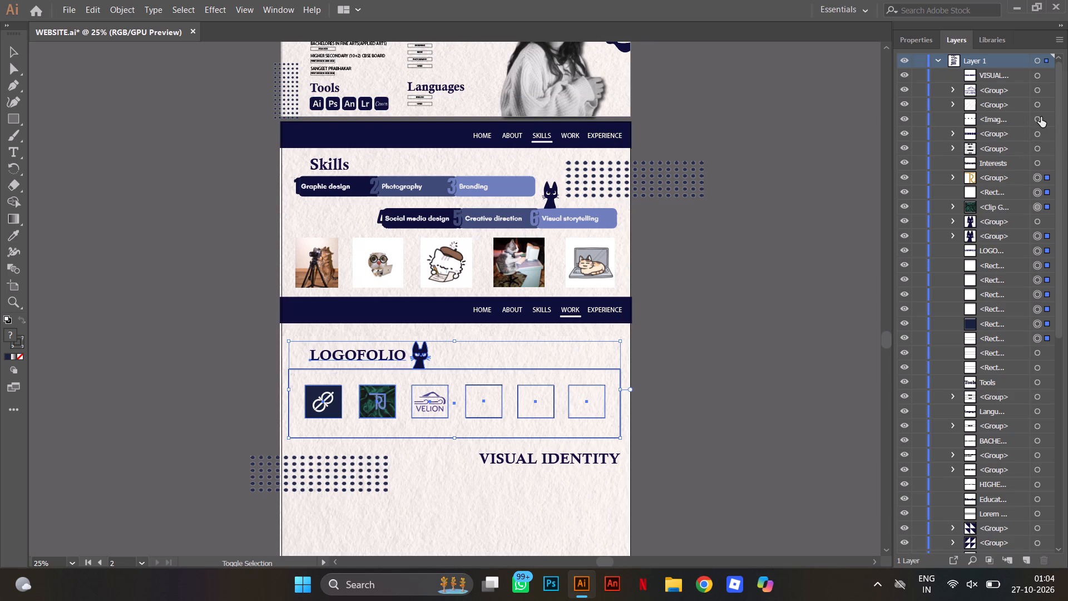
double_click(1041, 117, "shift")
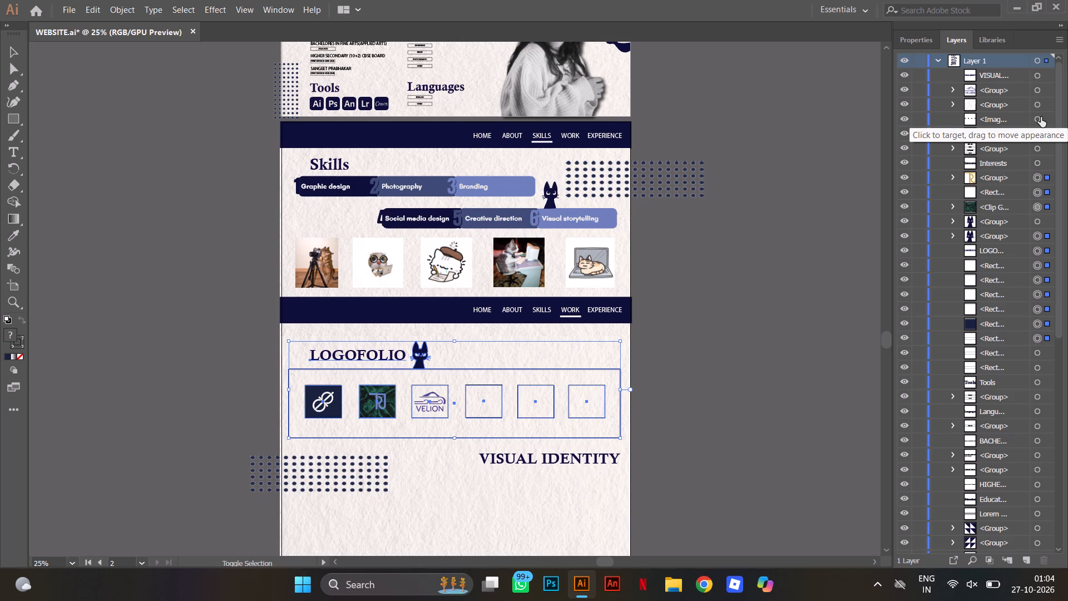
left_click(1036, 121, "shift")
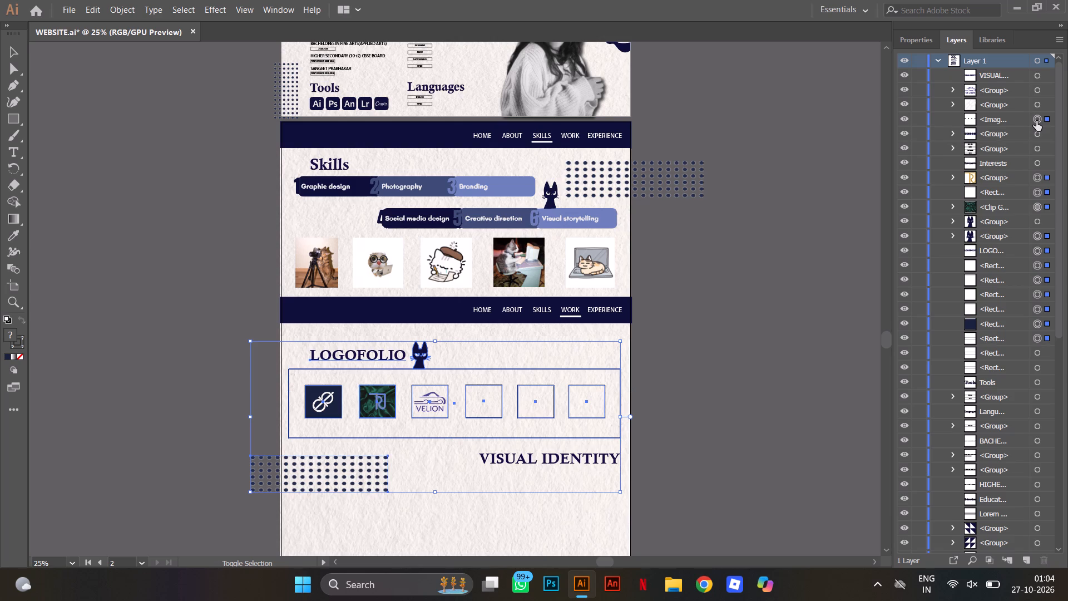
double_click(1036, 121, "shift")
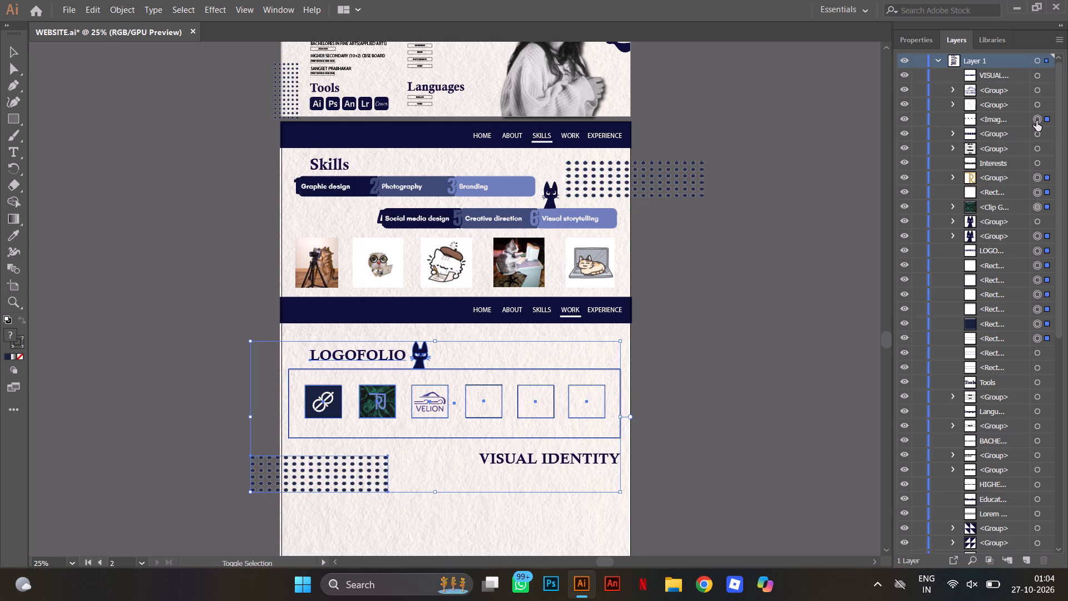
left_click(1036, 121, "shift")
Add the knot logo, the VELION logo and the VISUAL IDENTITY heading to the selection, leaving out the dot pattern, and group it all.
left_click(1036, 105, "shift")
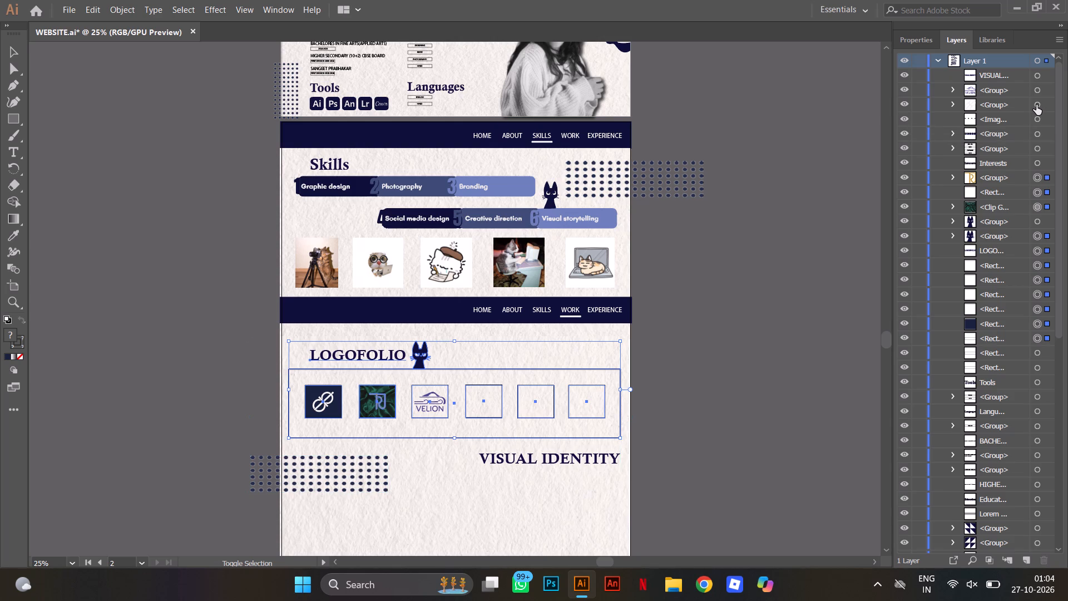
double_click(1036, 105, "shift")
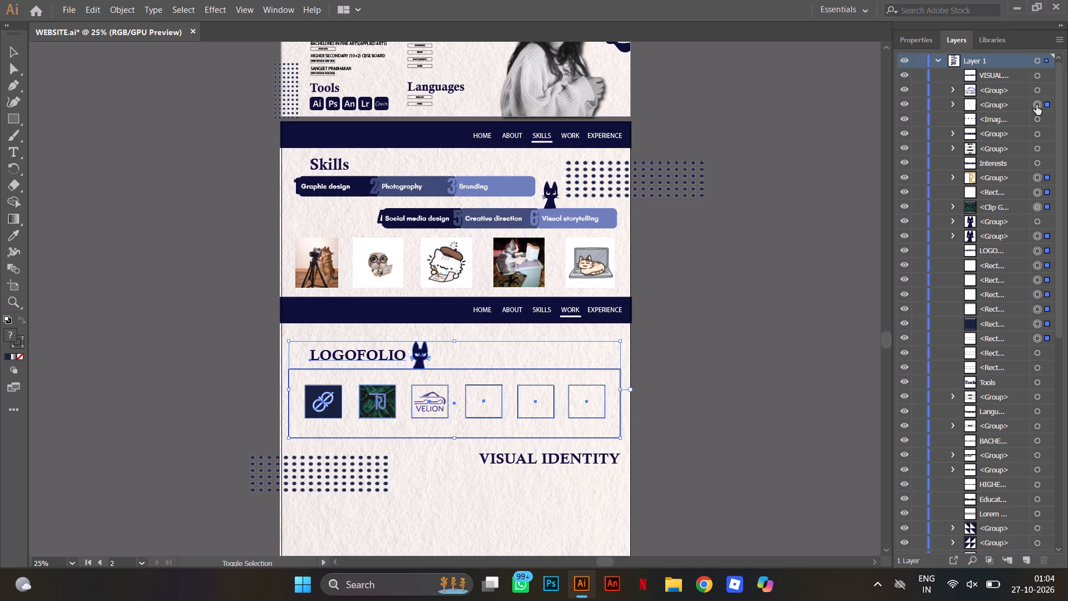
double_click(1036, 105, "shift")
double_click(1036, 105, "shift")
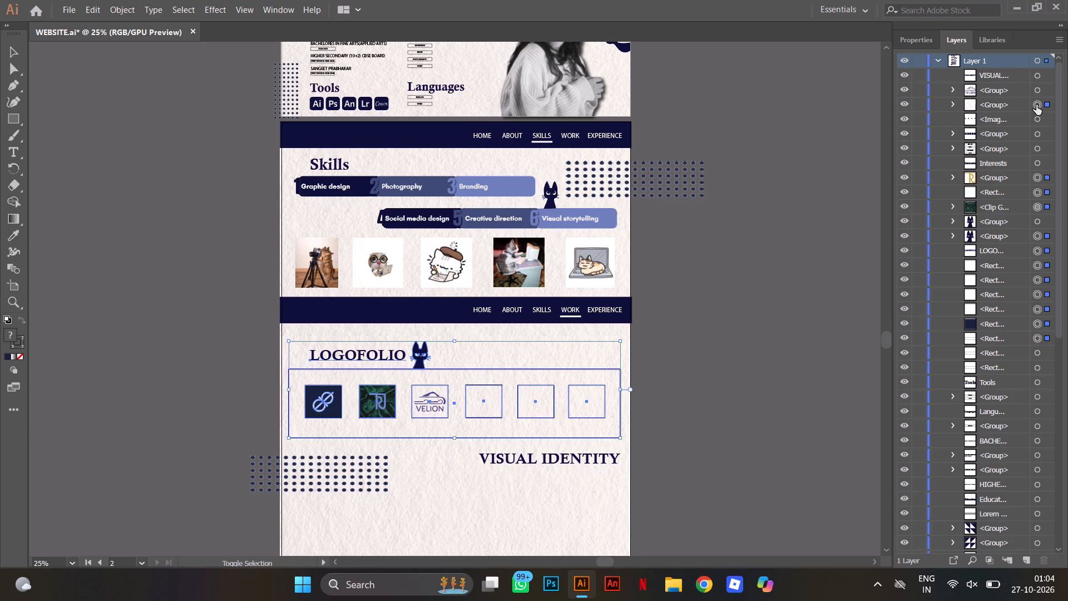
left_click(1037, 106, "shift")
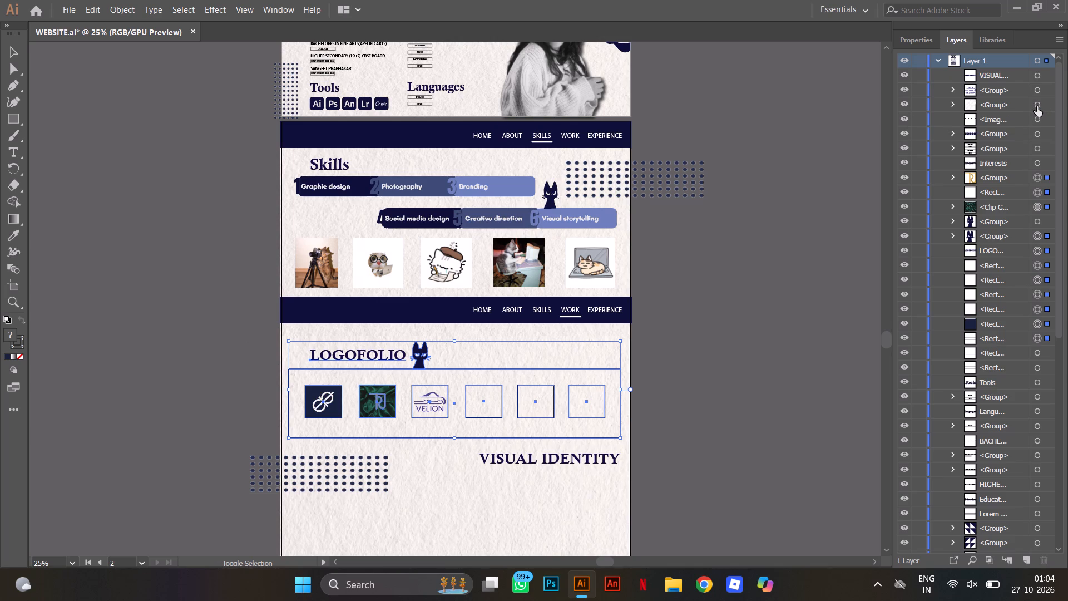
double_click(1037, 106, "shift")
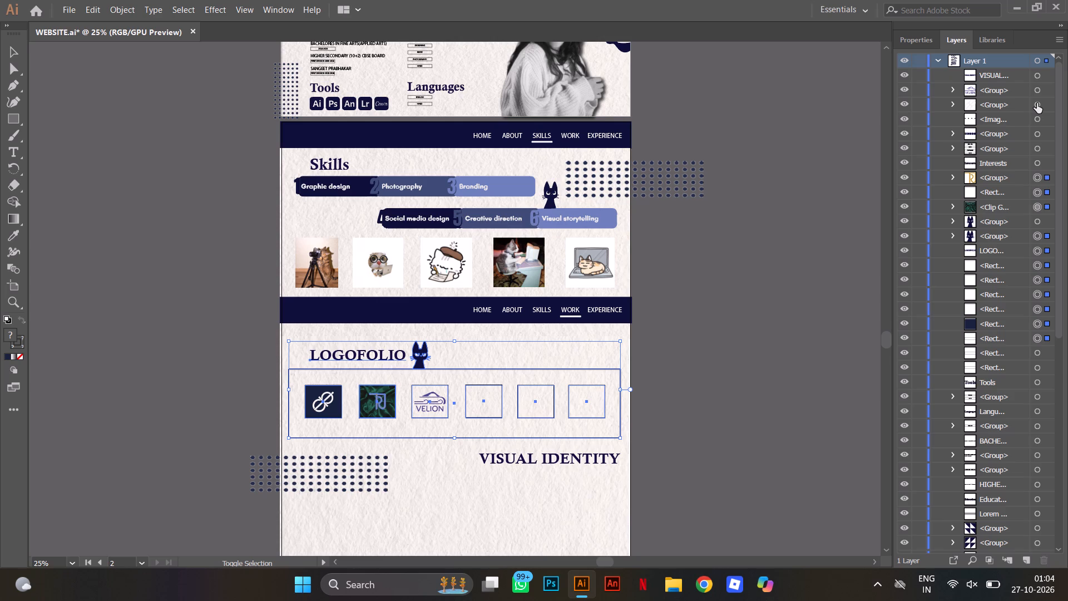
left_click(1037, 103, "shift")
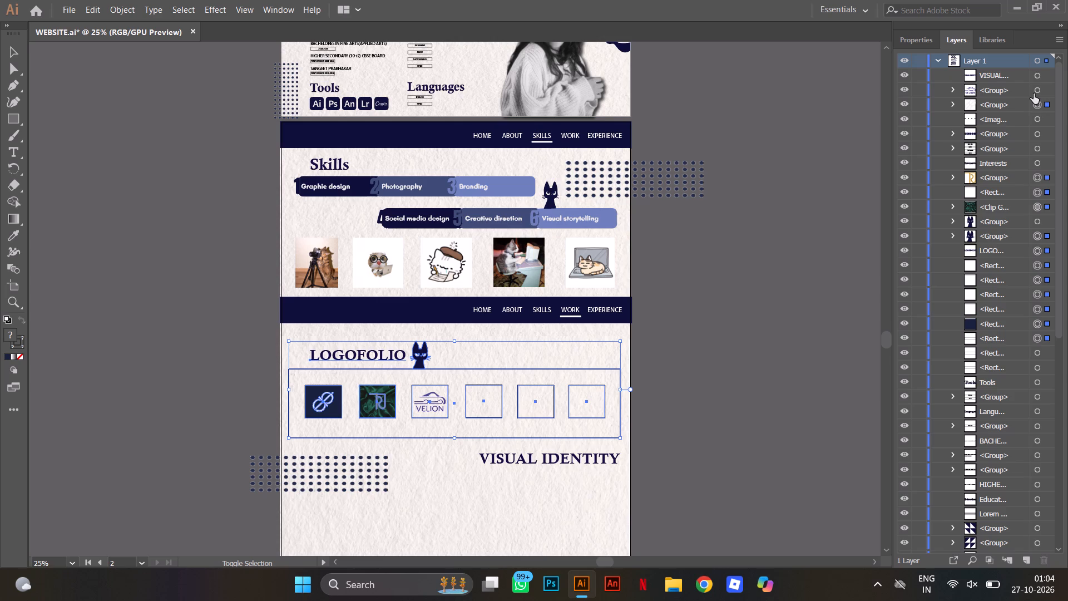
left_click(1037, 87, "shift")
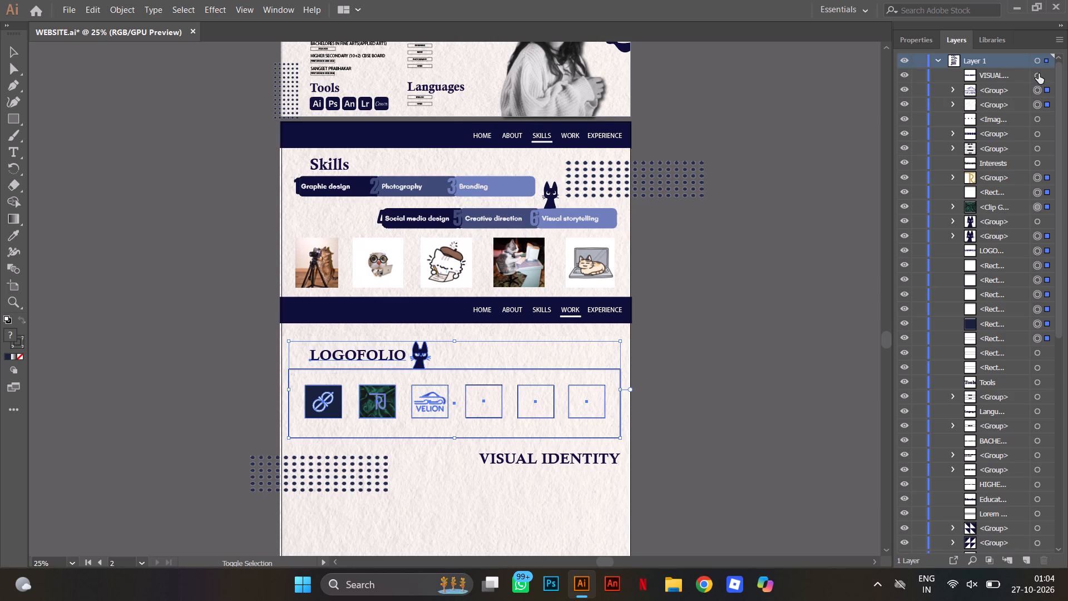
left_click(1037, 73, "shift")
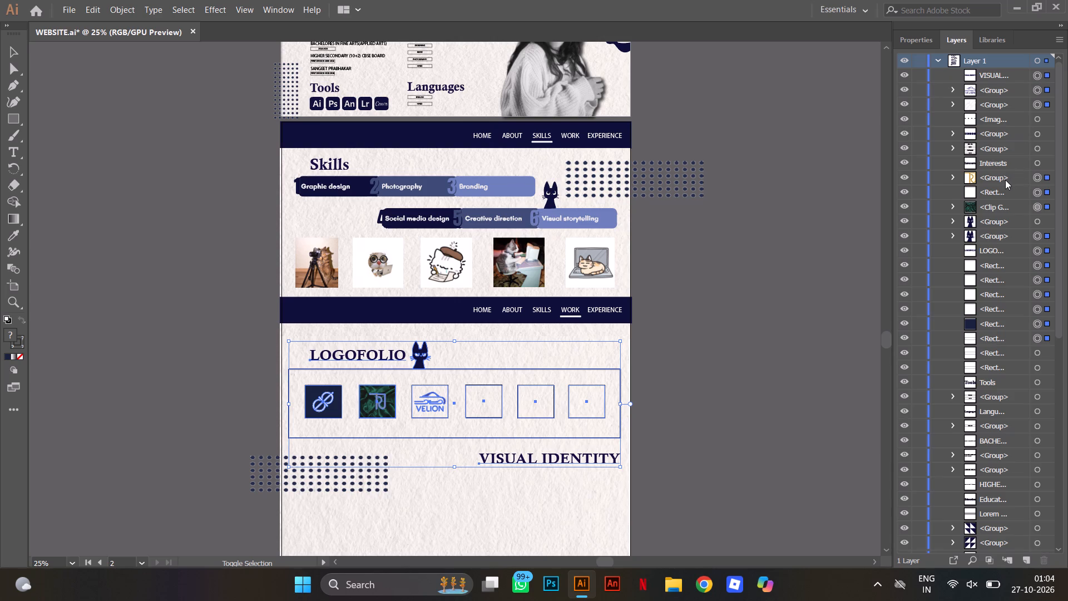
key("ctrl+g")
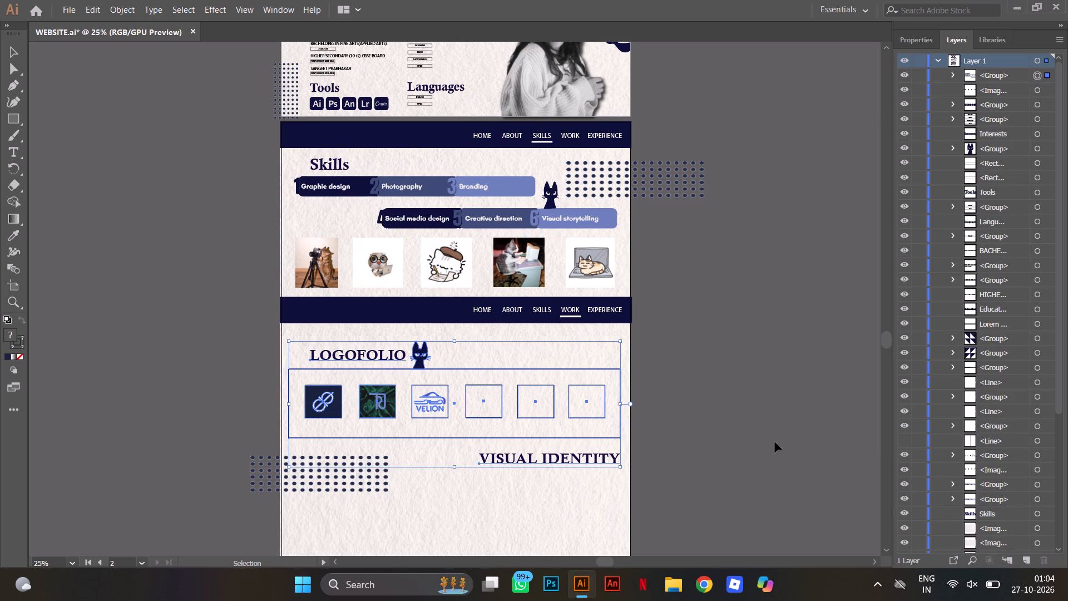
Nudge the grouped Logofolio elements and VISUAL IDENTITY heading up closer to the WORK navigation bar.
key("Up")
key("Up")
key("Up")
key("Up")
key("Up")
key("Up")
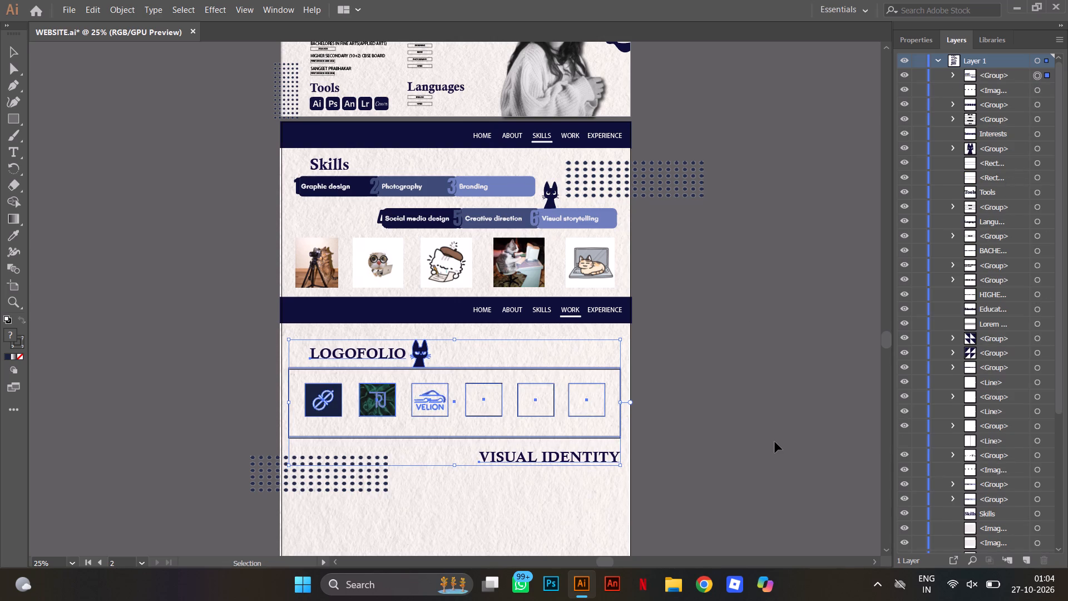
key("Up")
key("Up")
key("Up")
key("Up")
key("Up")
key("Up")
key("Up")
key("Up")
key("Up")
key("Up")
key("Up")
key("Up")
key("Up")
key("Up")
key("Up")
key("Up")
key("Up")
key("Up")
key("Up")
key("Up")
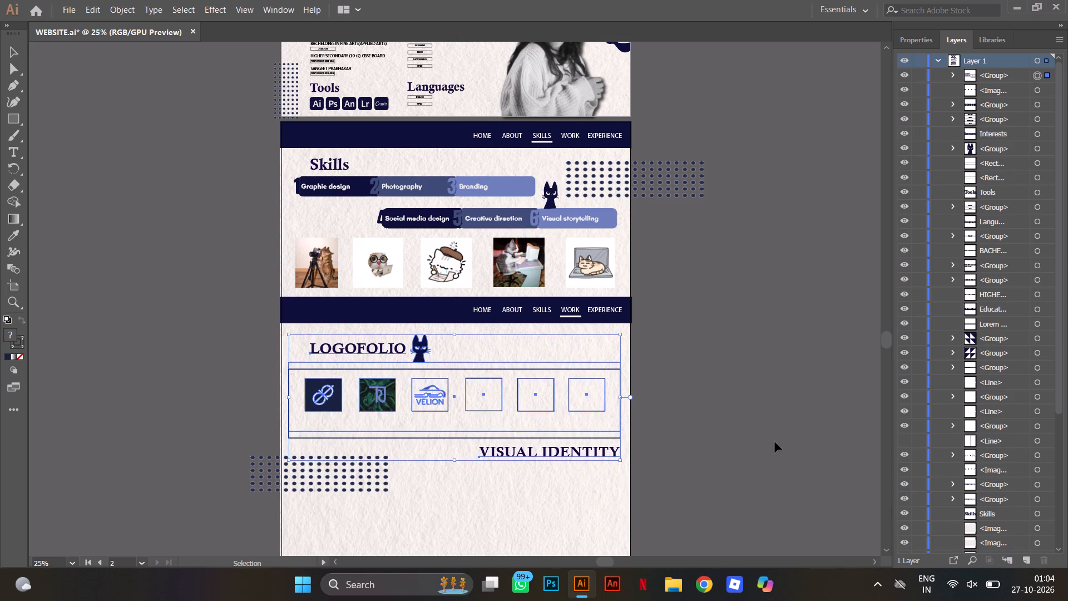
key("Up")
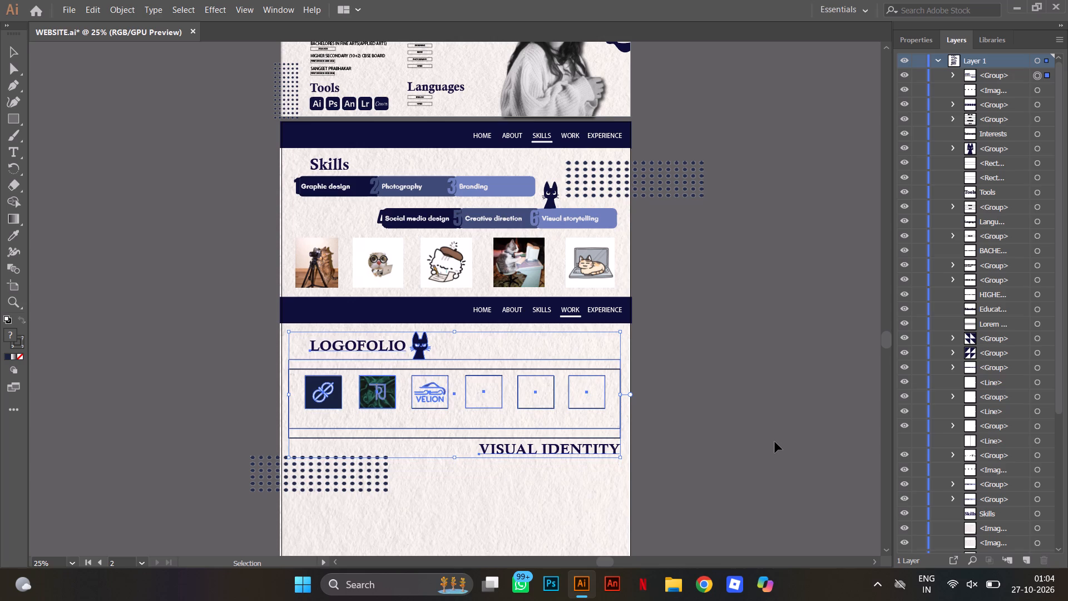
left_click(775, 442)
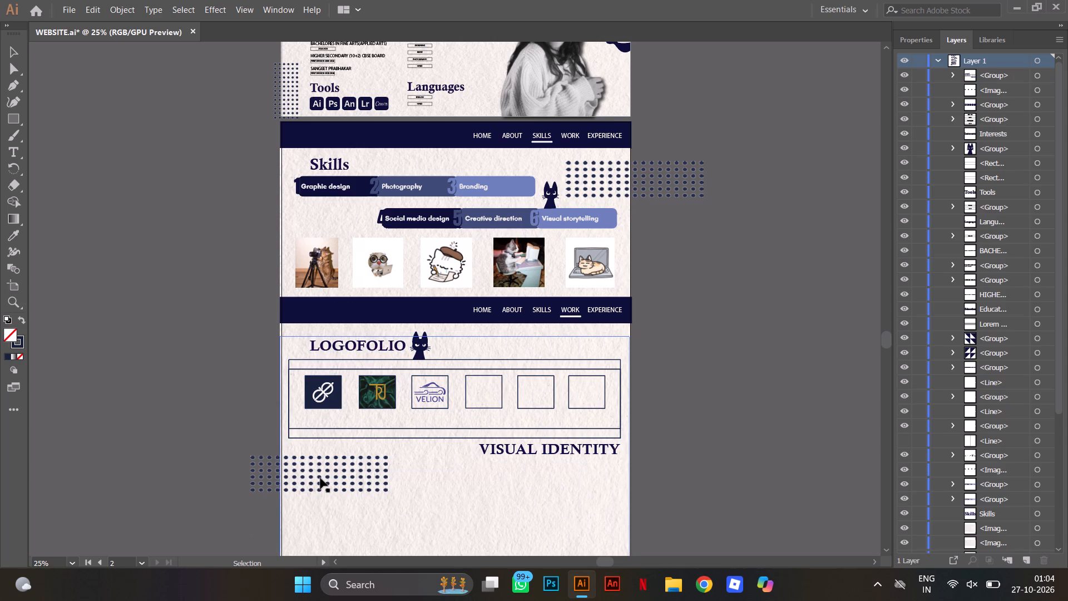
Nudge the dot pattern beneath the Logofolio frame up slightly so its top is near the VISUAL IDENTITY heading.
left_click(320, 478)
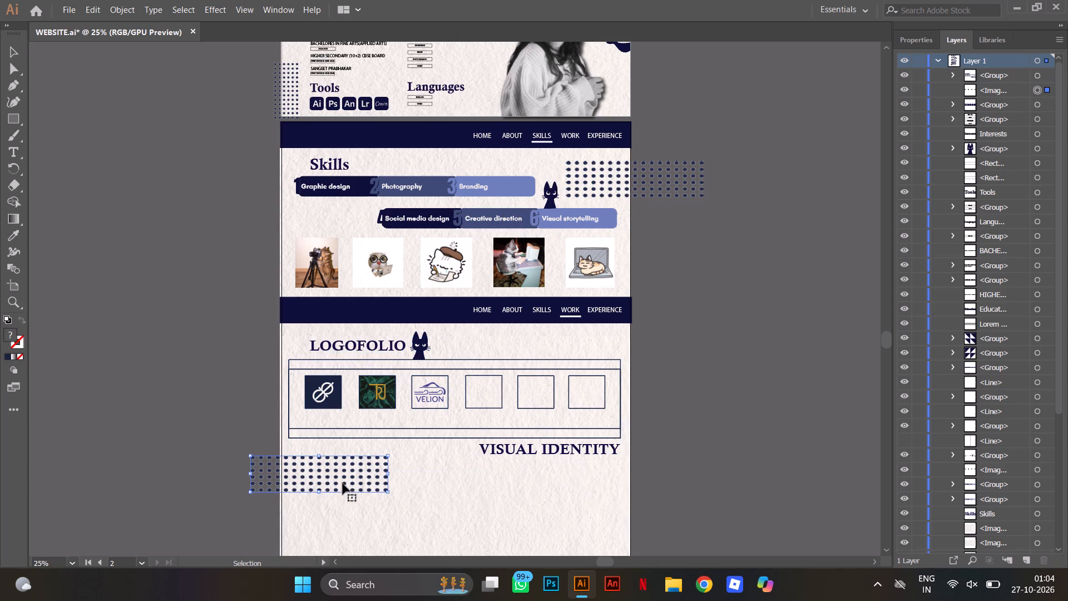
key("Up")
key("Up")
key("Up")
key("Up")
key("Up")
key("Up")
key("Up")
key("Up")
key("Up")
key("Up")
key("Up")
key("Up")
key("Up")
key("Up")
key("Up")
key("Up")
key("Up")
key("Up")
key("Up")
key("Up")
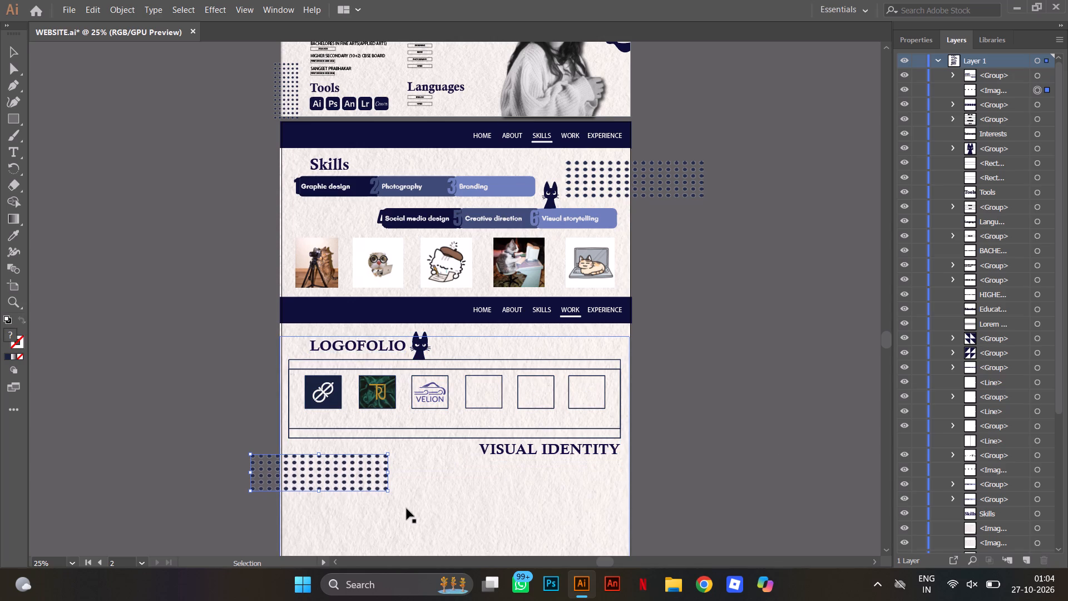
left_click(705, 440)
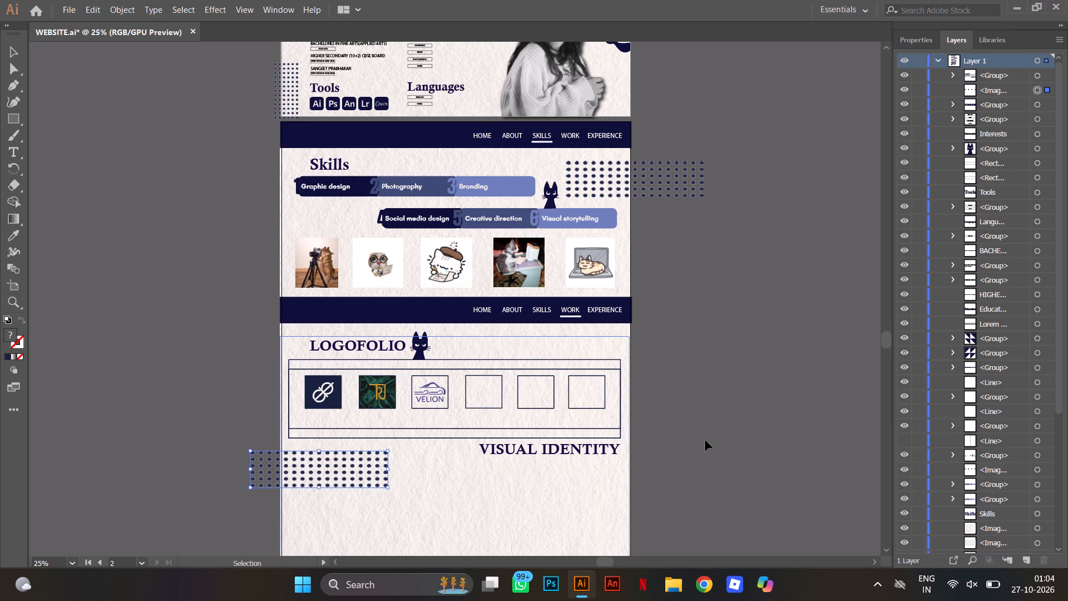
Nudge the Logofolio group down very slightly and ungroup it.
left_click(555, 452)
key("Down")
key("Down")
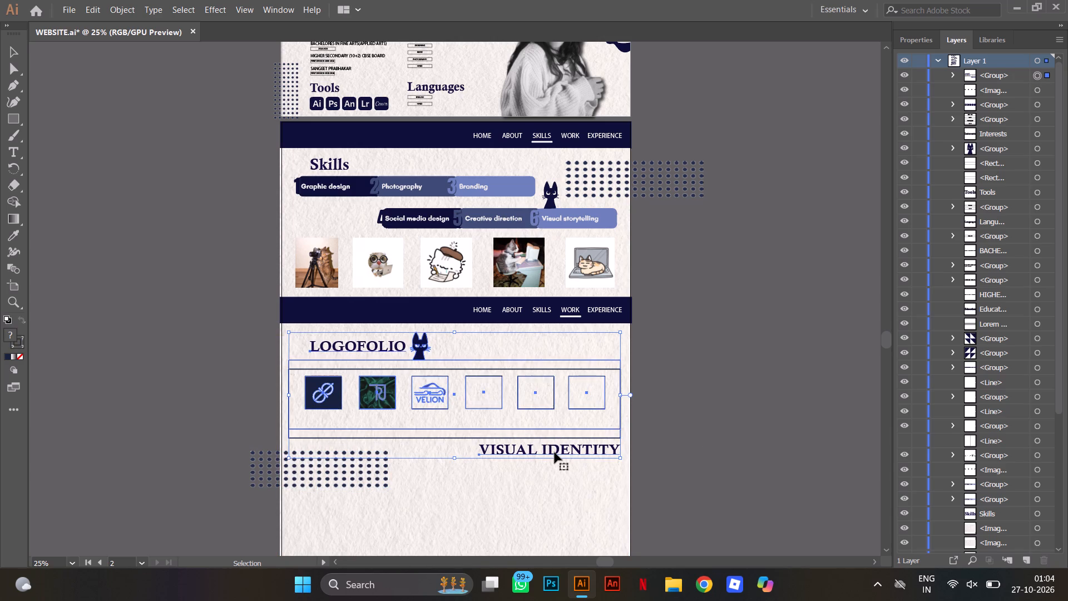
key("Down")
key("Up")
key("Up")
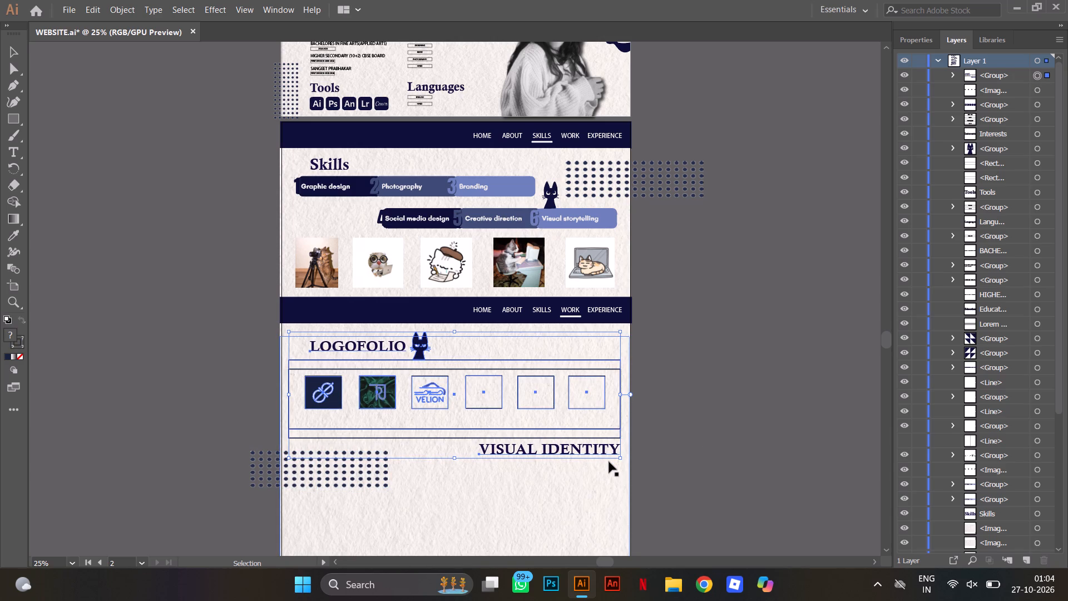
key("Down")
right_click(567, 438)
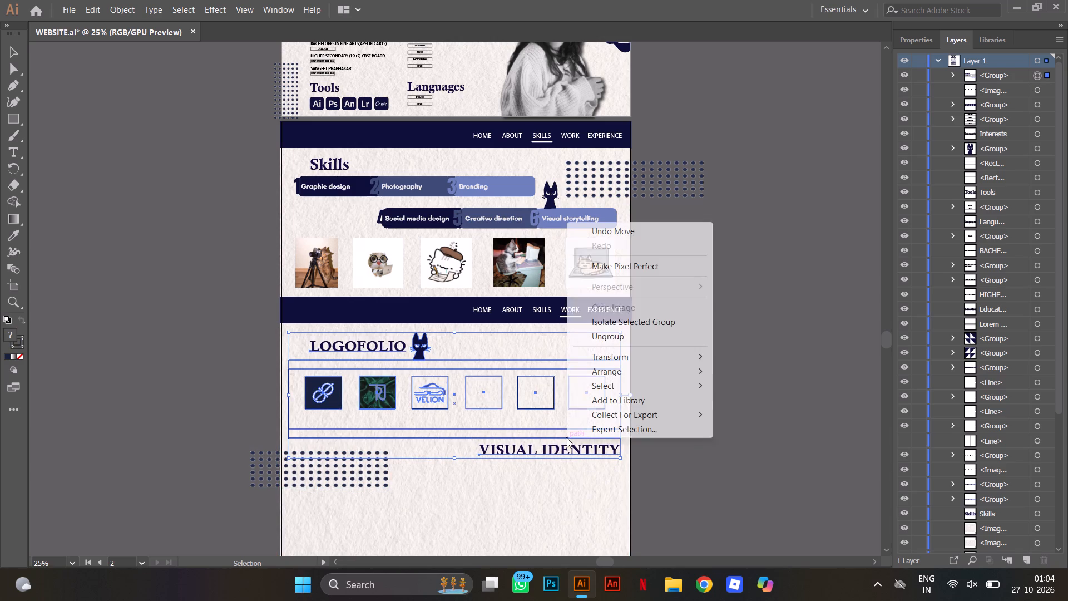
left_click(705, 338)
left_click(758, 362)
Nudge the VISUAL IDENTITY heading down a little to leave more space below the Logofolio frame.
left_click(586, 452)
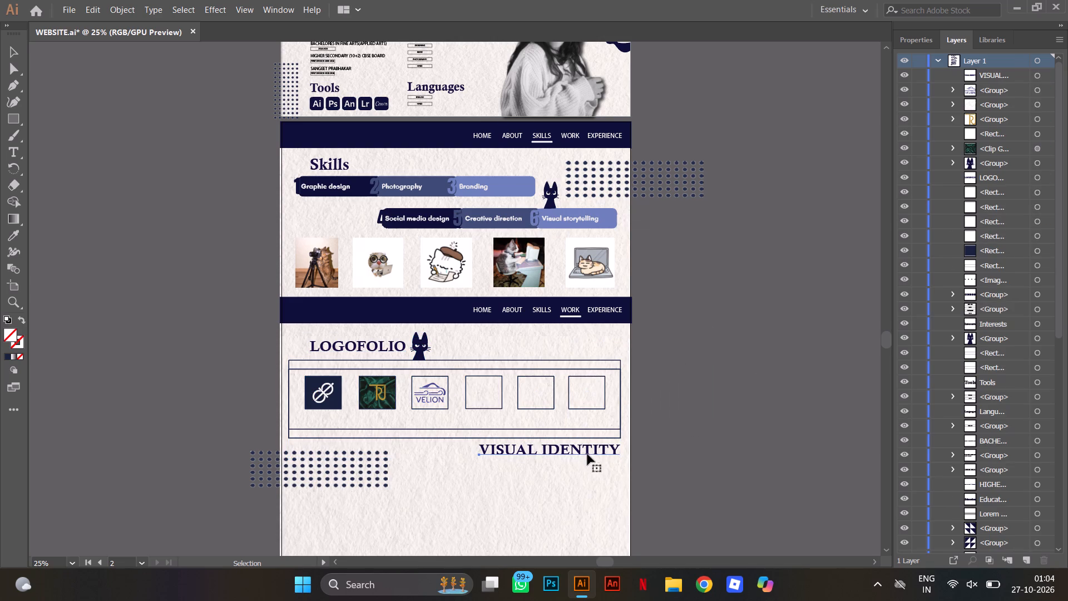
key("Down")
key("Down")
key("Down")
key("Down")
key("Down")
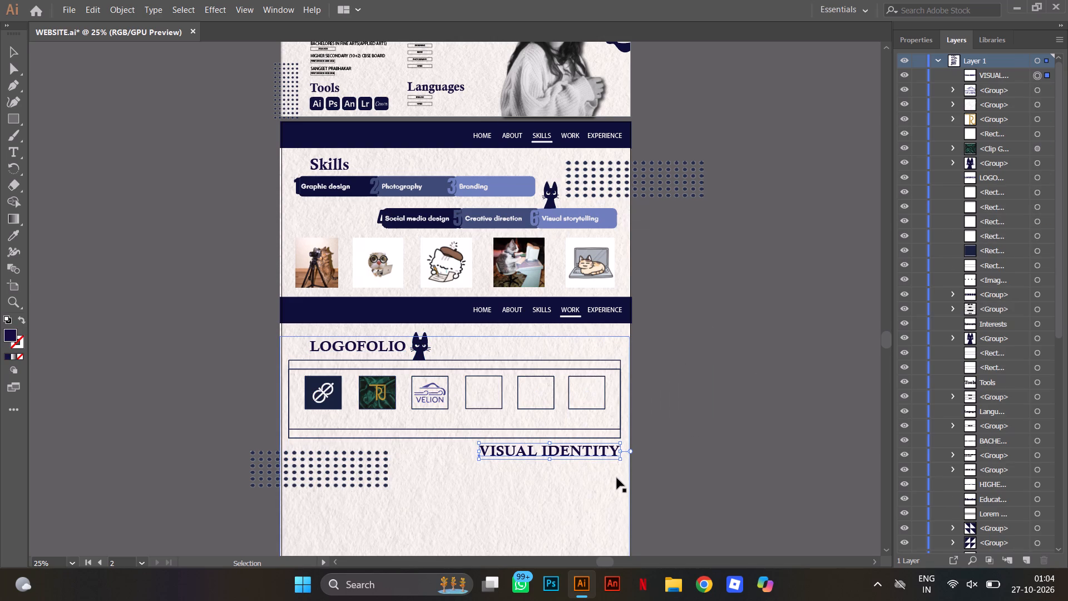
key("Down")
key("Down")
key("Down")
key("Down")
key("Down")
key("Down")
key("Down")
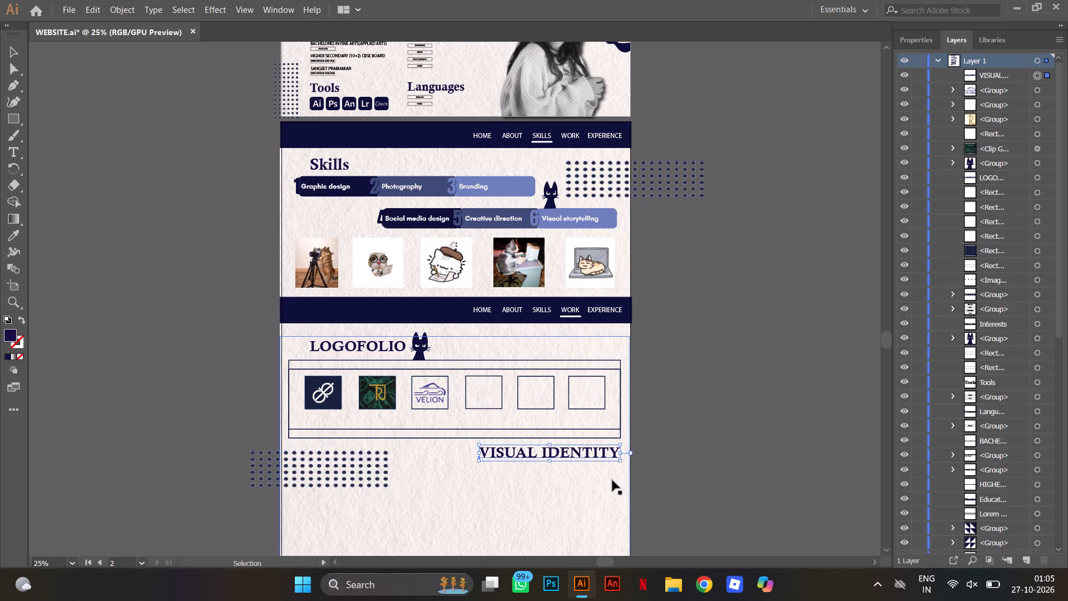
key("Down")
key("Down")
key("Down")
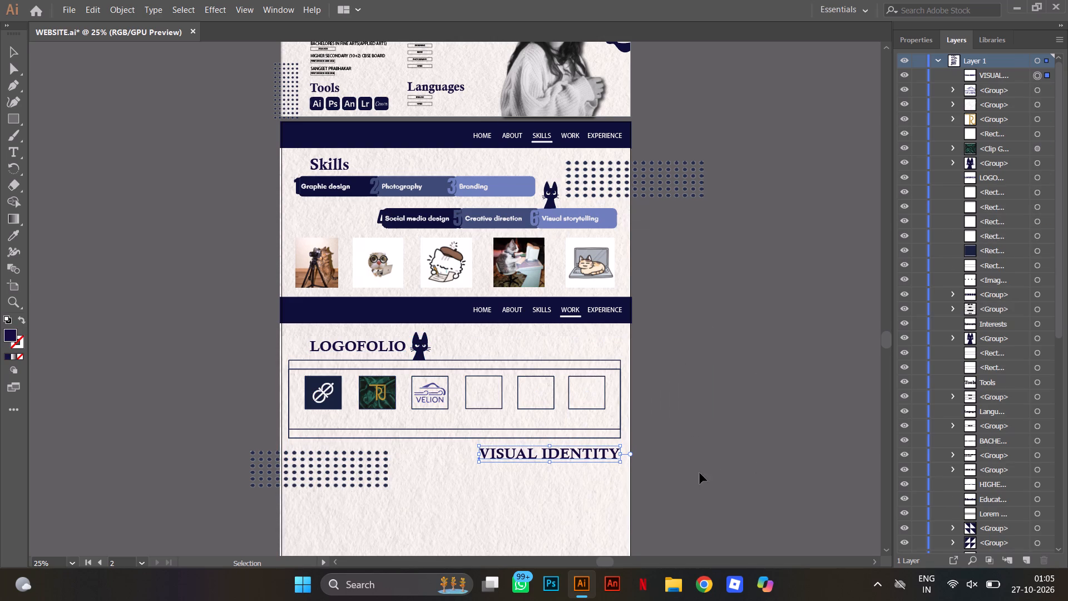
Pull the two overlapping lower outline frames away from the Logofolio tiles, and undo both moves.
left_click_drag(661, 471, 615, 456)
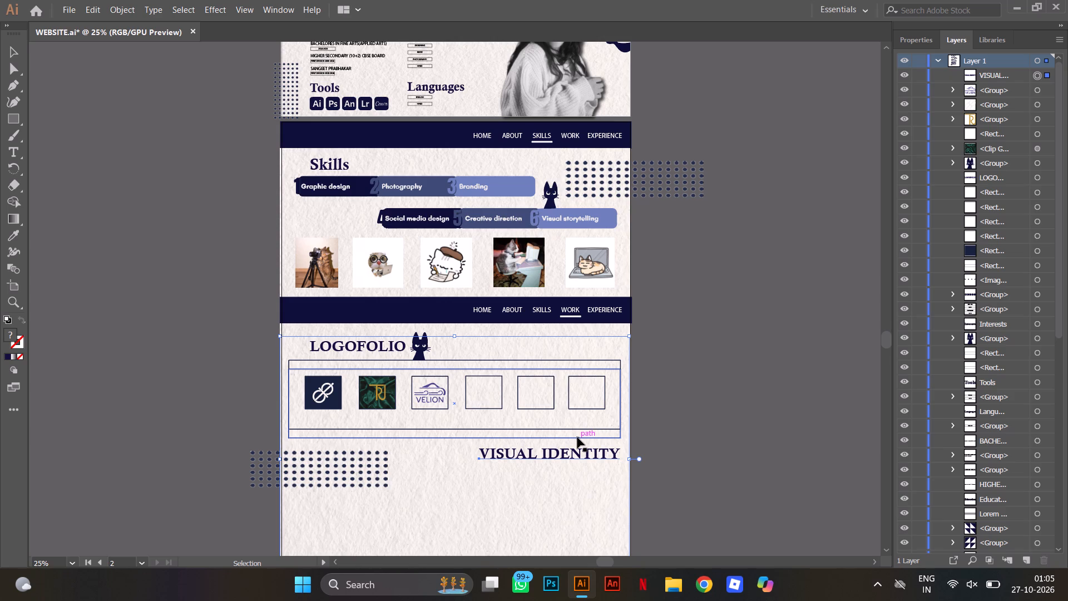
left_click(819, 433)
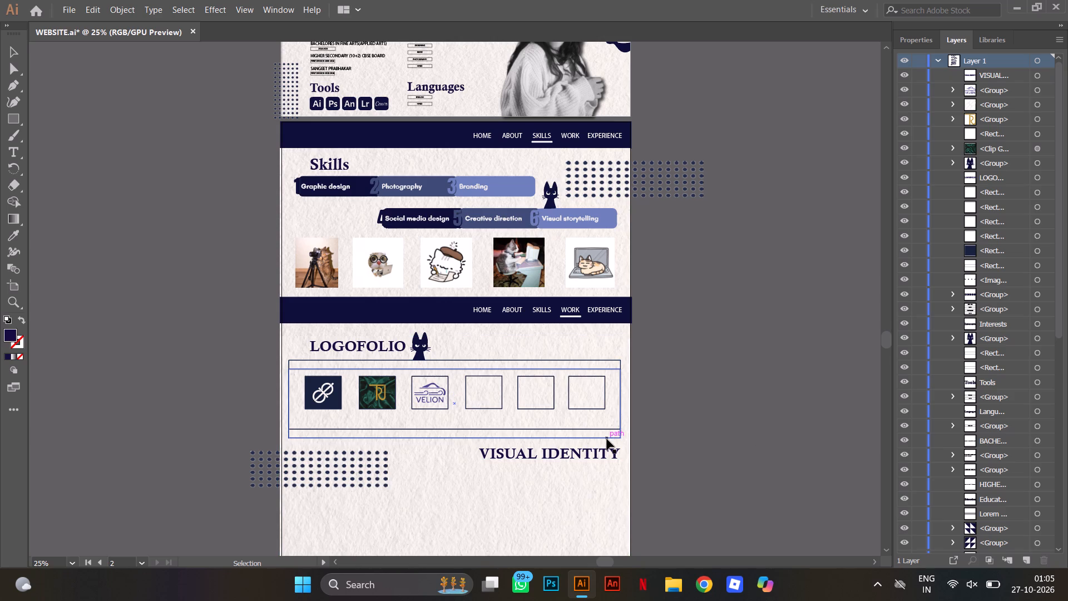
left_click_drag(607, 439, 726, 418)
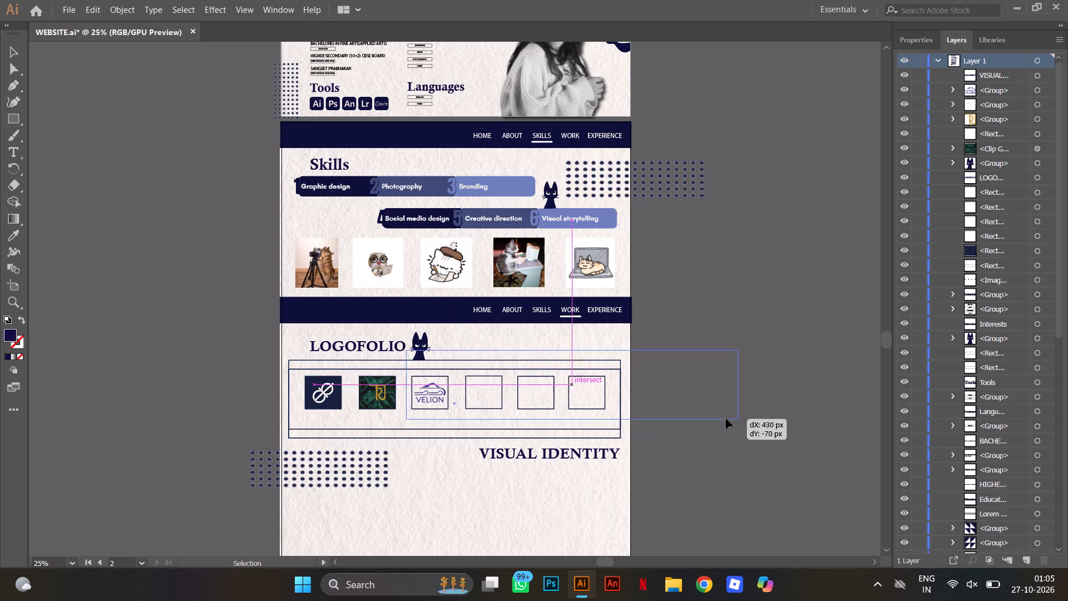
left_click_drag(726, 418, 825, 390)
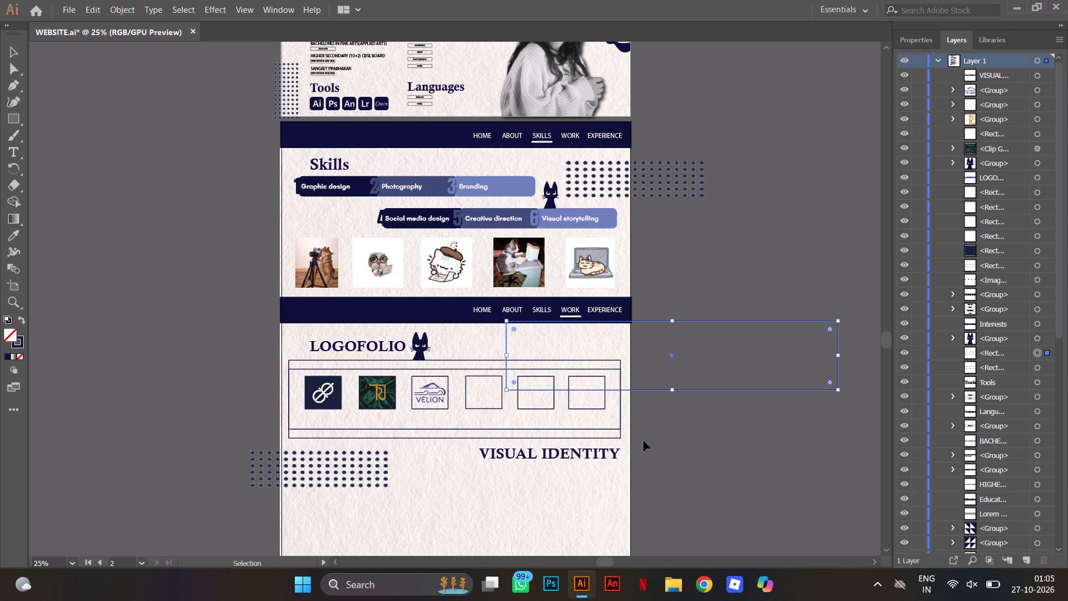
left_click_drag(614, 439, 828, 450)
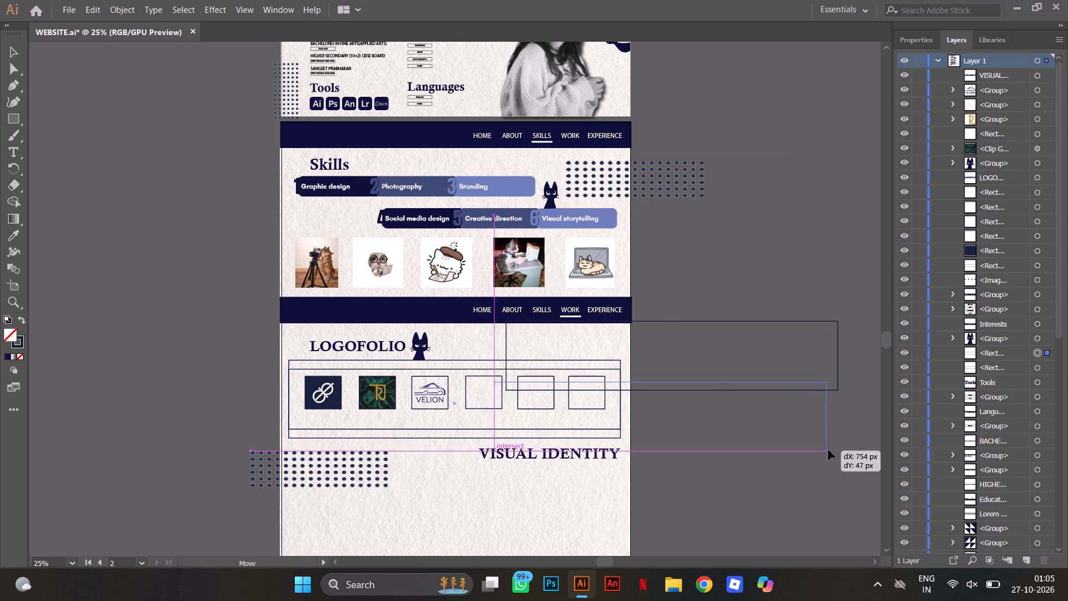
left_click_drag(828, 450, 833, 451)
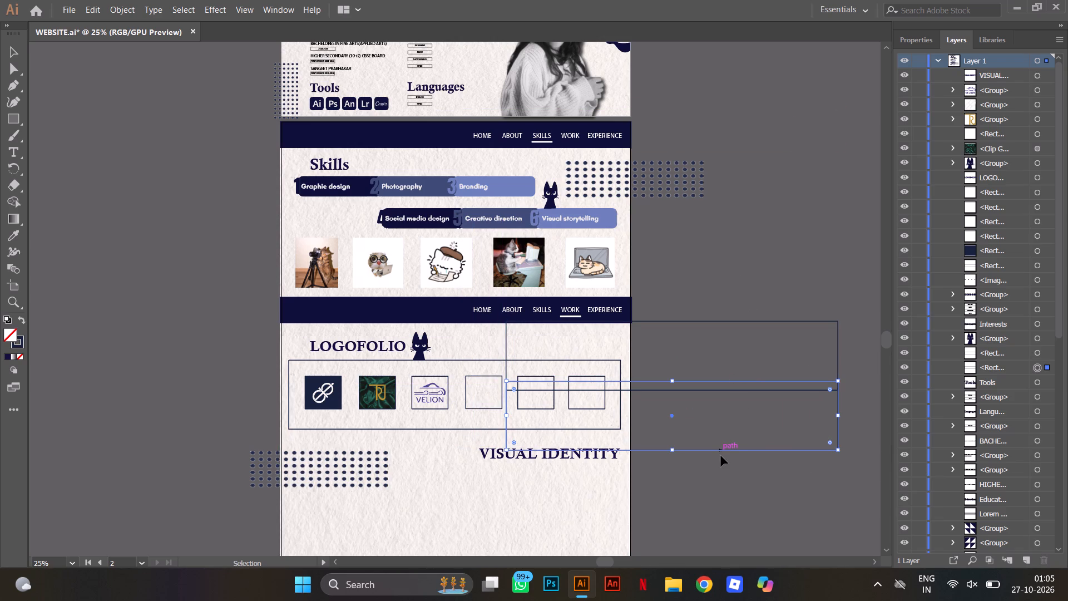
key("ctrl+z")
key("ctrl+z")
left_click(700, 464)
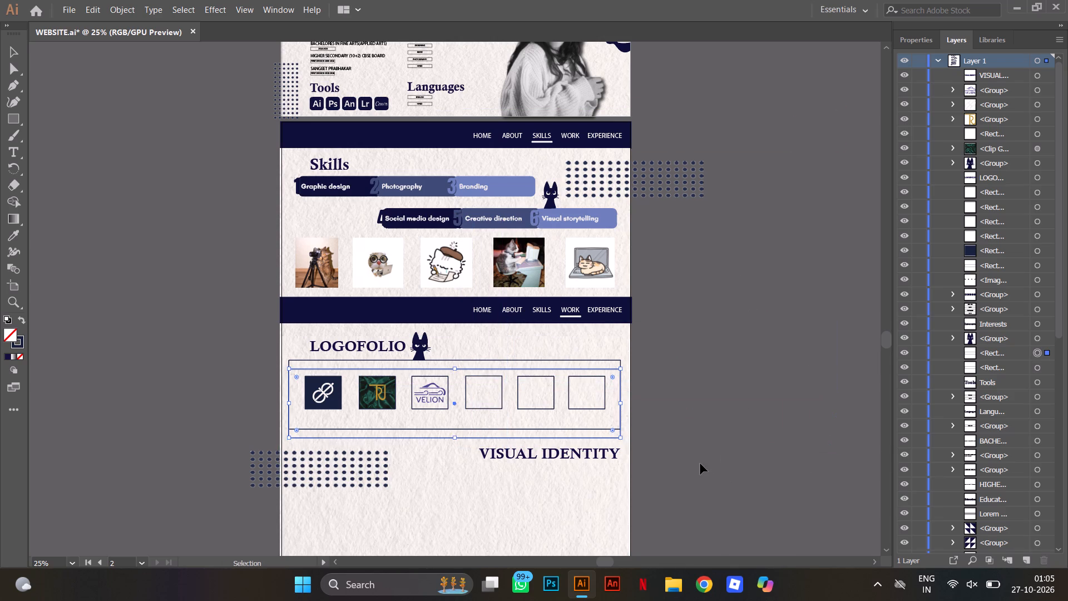
Delete one of the duplicate lower outline frames overlapping the Logofolio frame.
left_click(594, 438)
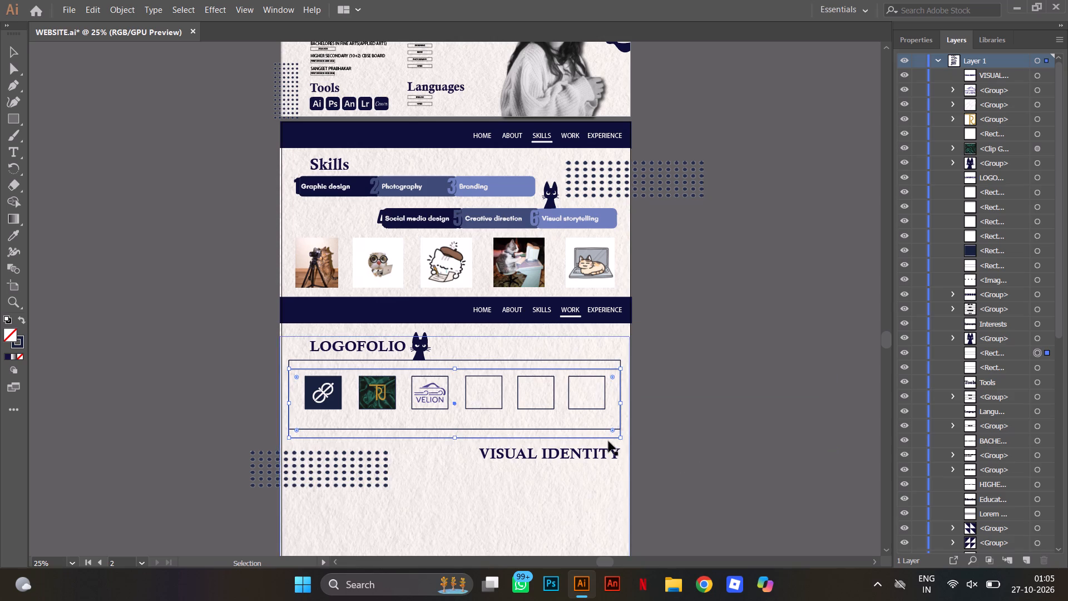
key("Delete")
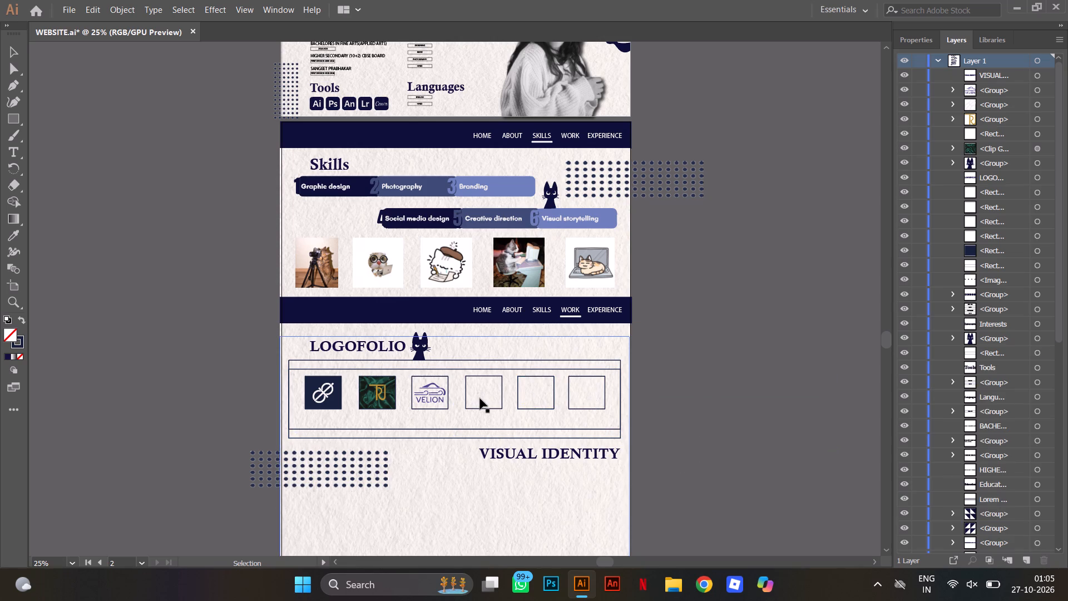
Group the white interlocking-loop logo with its dark navy square, the first tile in the Logofolio row.
left_click(338, 397)
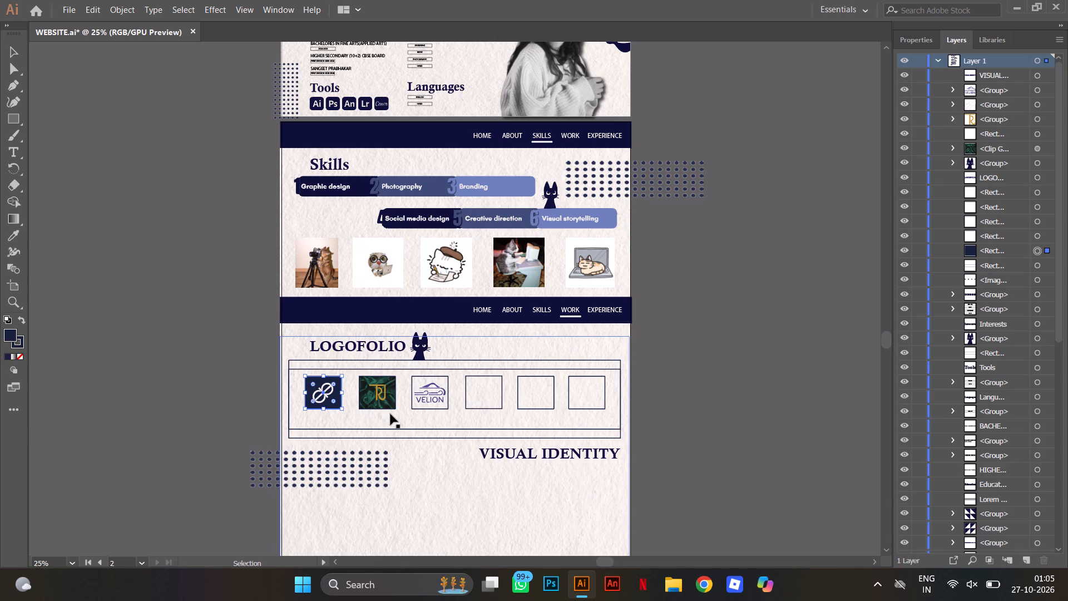
left_click(323, 393, "shift")
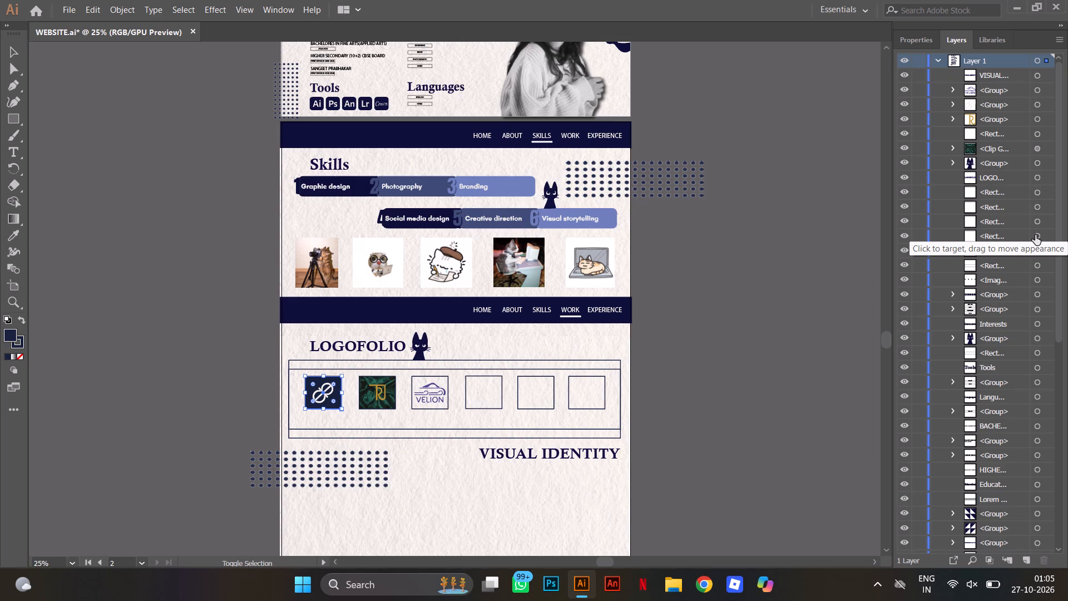
left_click(1038, 131, "shift")
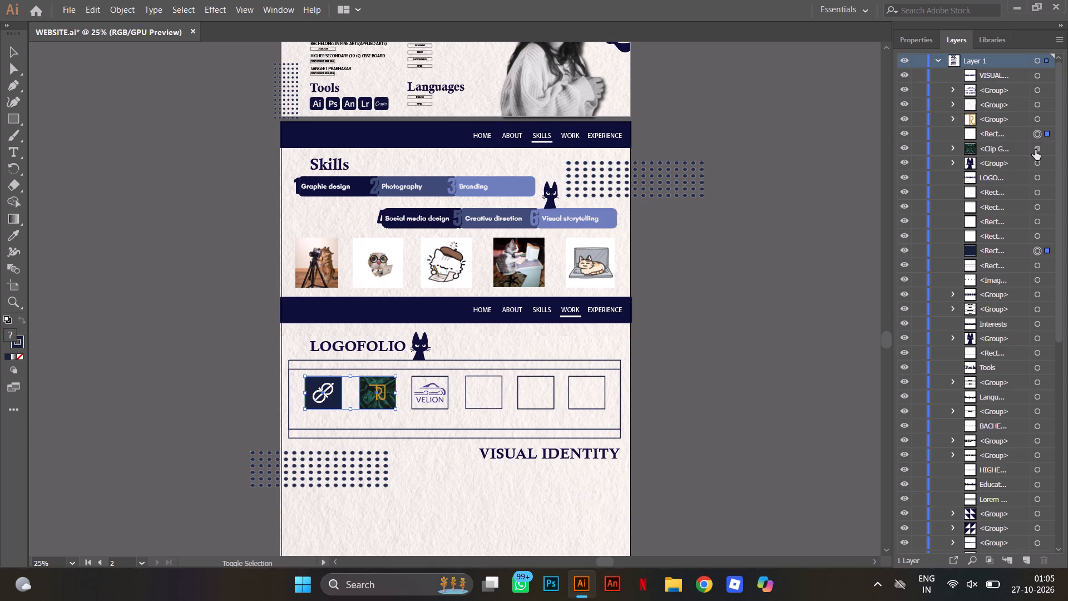
left_click(1037, 135, "shift")
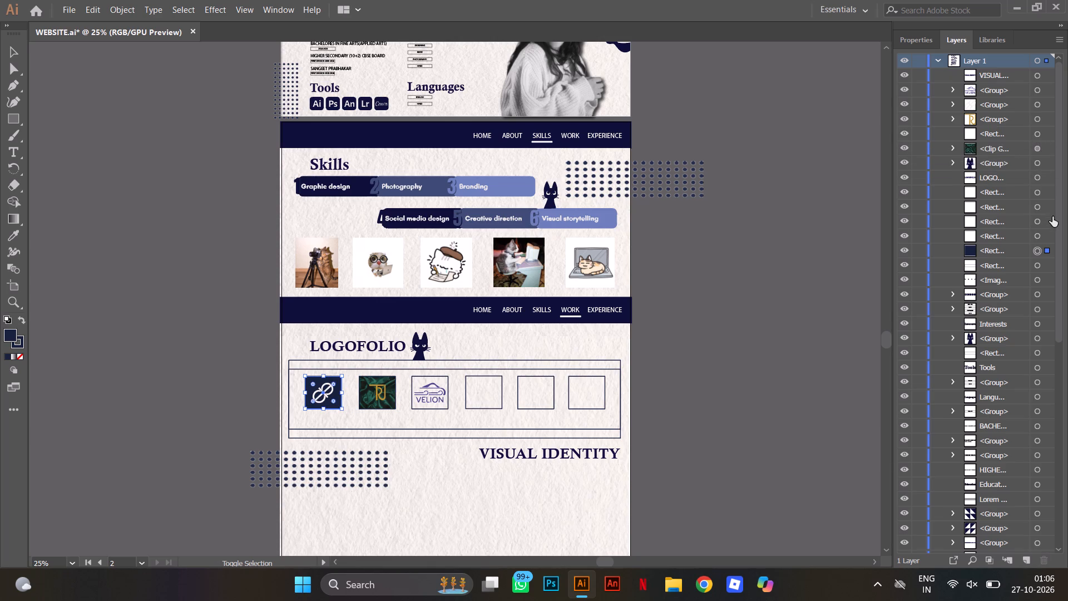
double_click(1035, 234, "shift")
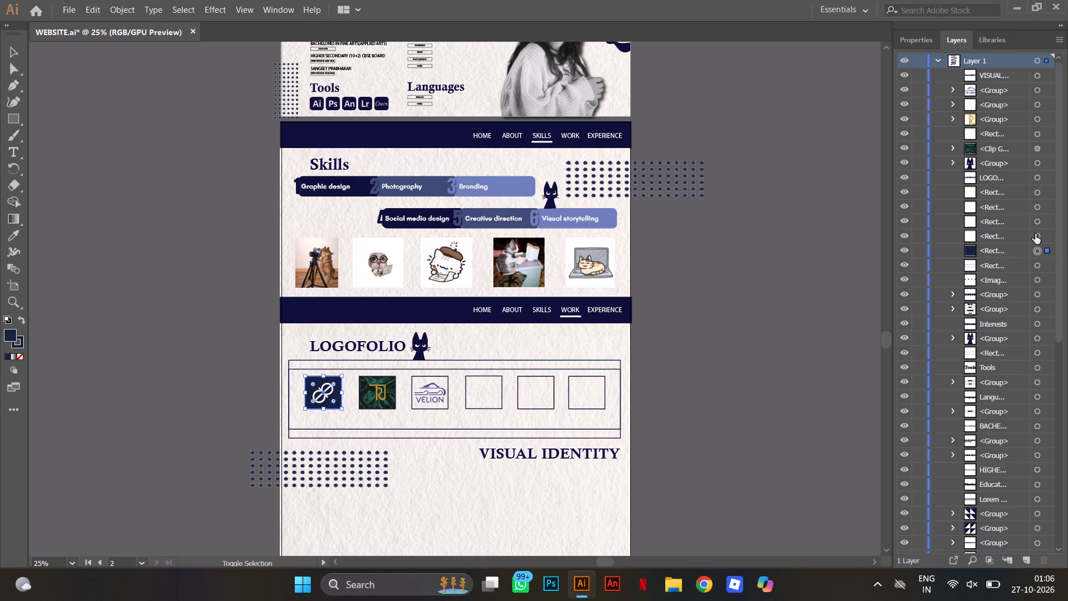
left_click(1037, 235, "shift")
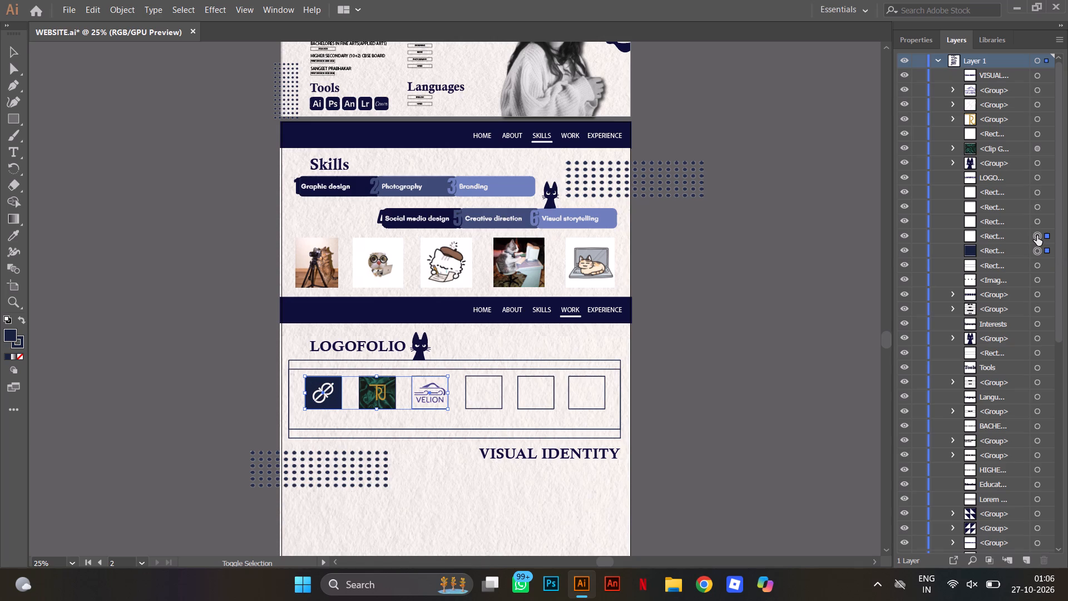
left_click(1037, 235, "shift")
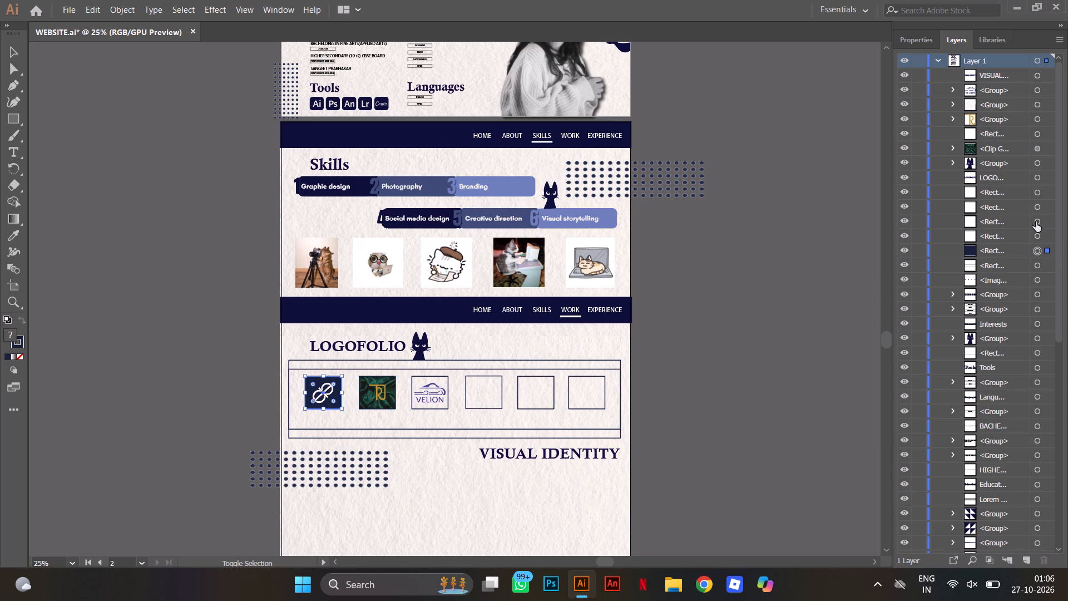
left_click(1036, 221)
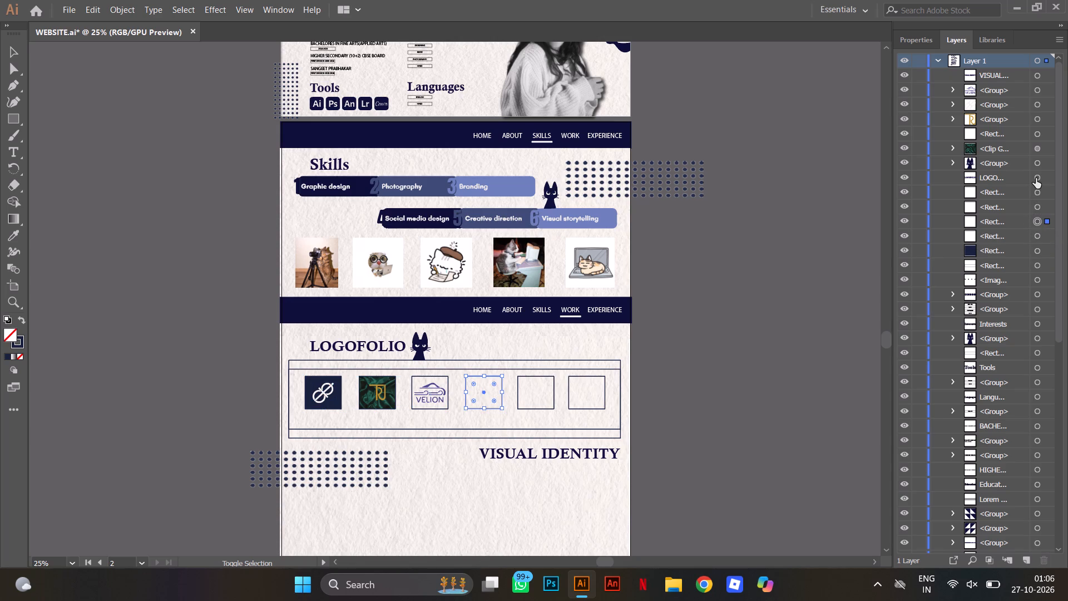
double_click(1037, 135)
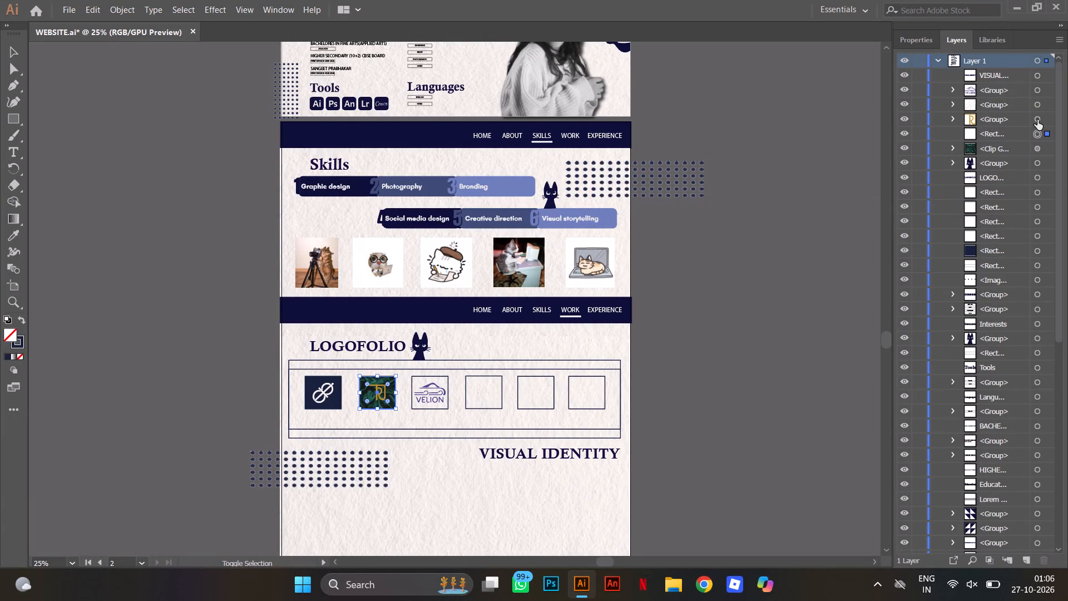
left_click(1037, 120)
left_click(1036, 109)
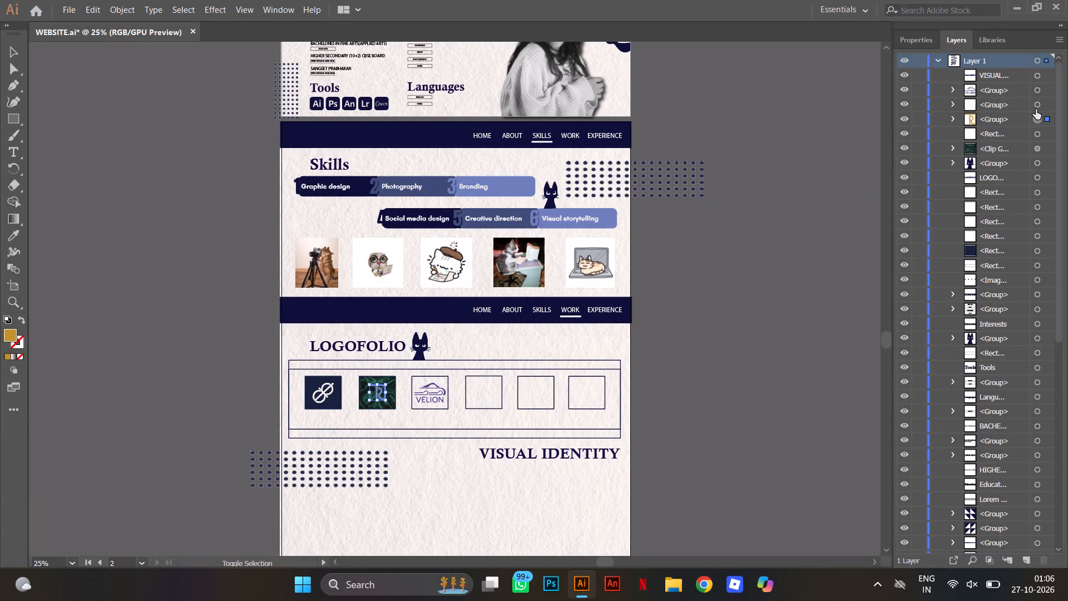
left_click(1037, 252, "shift")
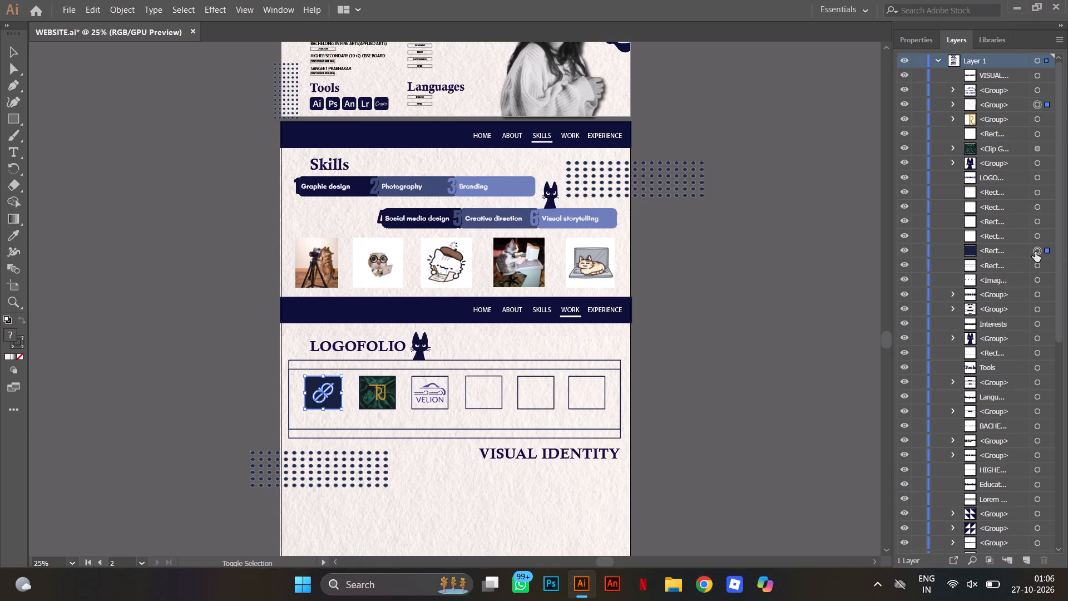
key("ctrl+g")
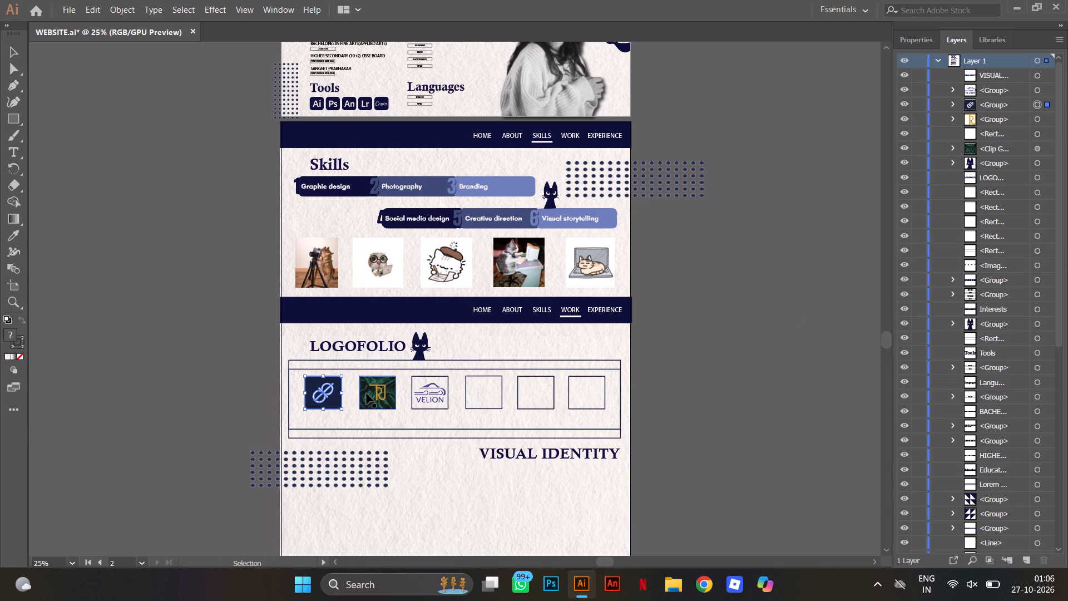
Group the gold monogram logo with its dark green leaf-pattern background in the second Logofolio tile.
left_click(367, 394)
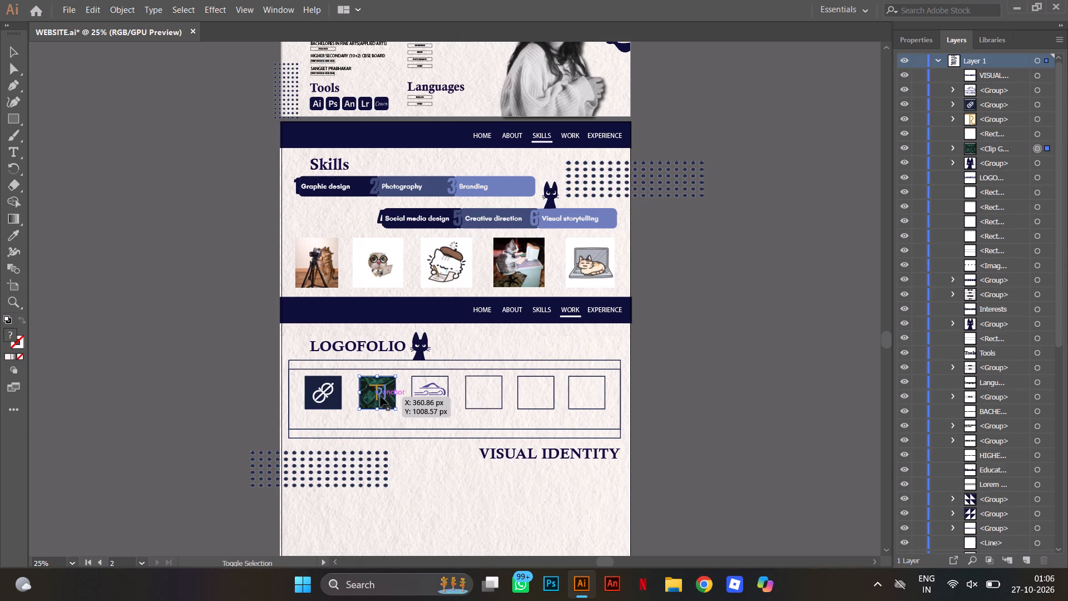
left_click(380, 396, "shift")
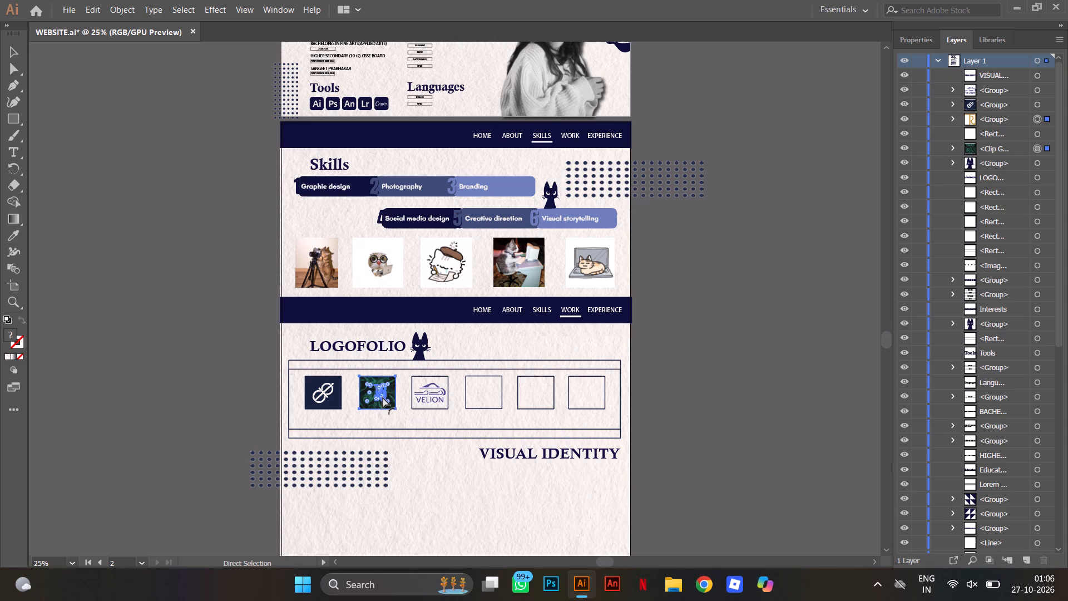
key("ctrl+g")
Group the VELION logo with its square outline in the third Logofolio tile.
left_click(424, 408)
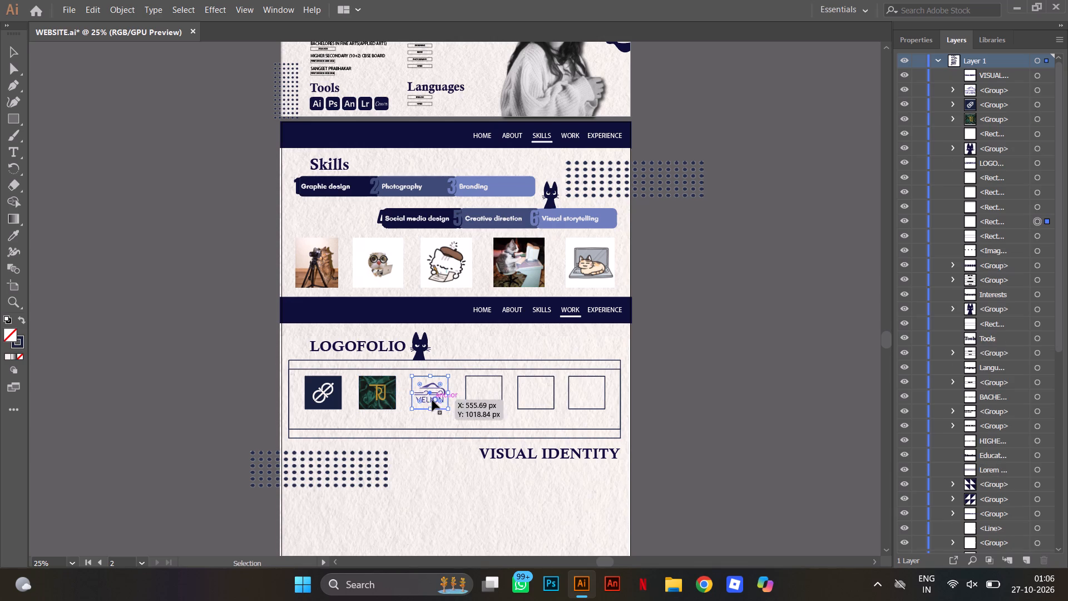
left_click(437, 388, "shift")
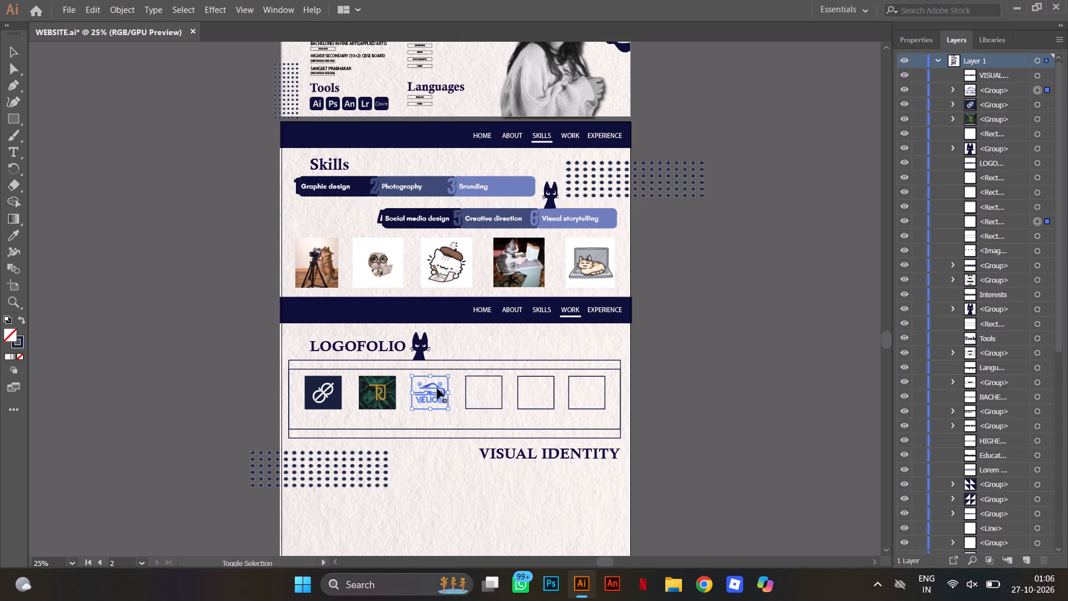
key("ctrl+g")
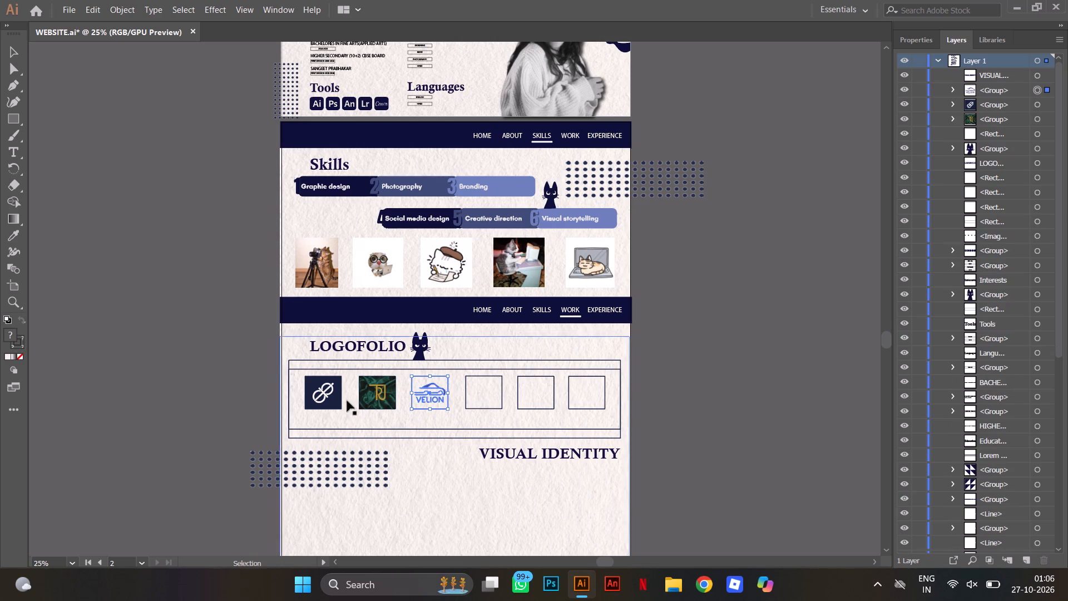
Align all six Logofolio tiles, including the three empty squares, by their vertical centres and group them into one row.
left_click(330, 400)
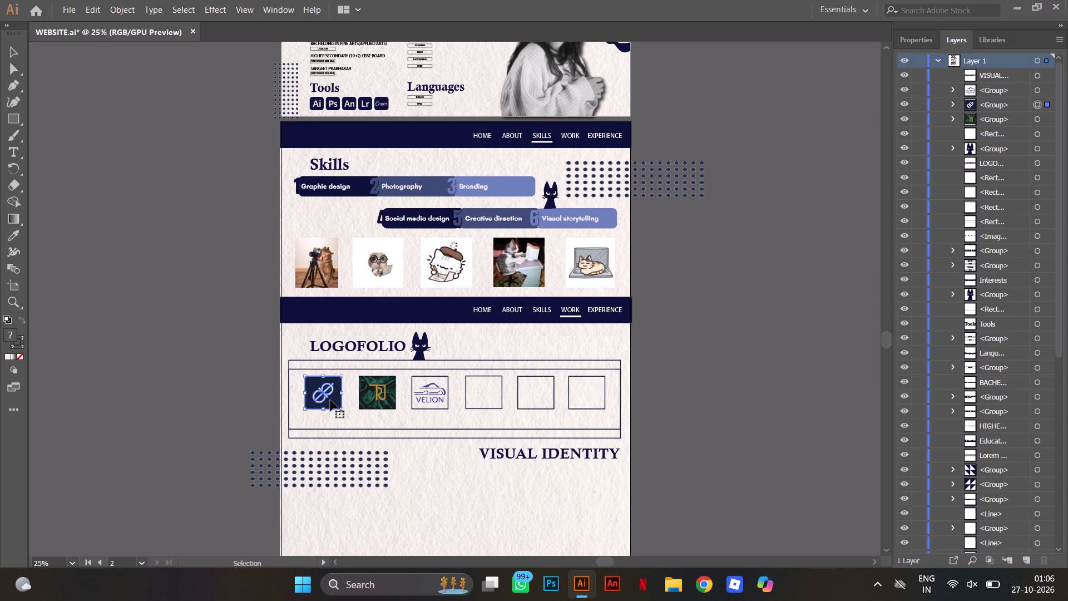
left_click(374, 401, "shift")
left_click(420, 399, "shift")
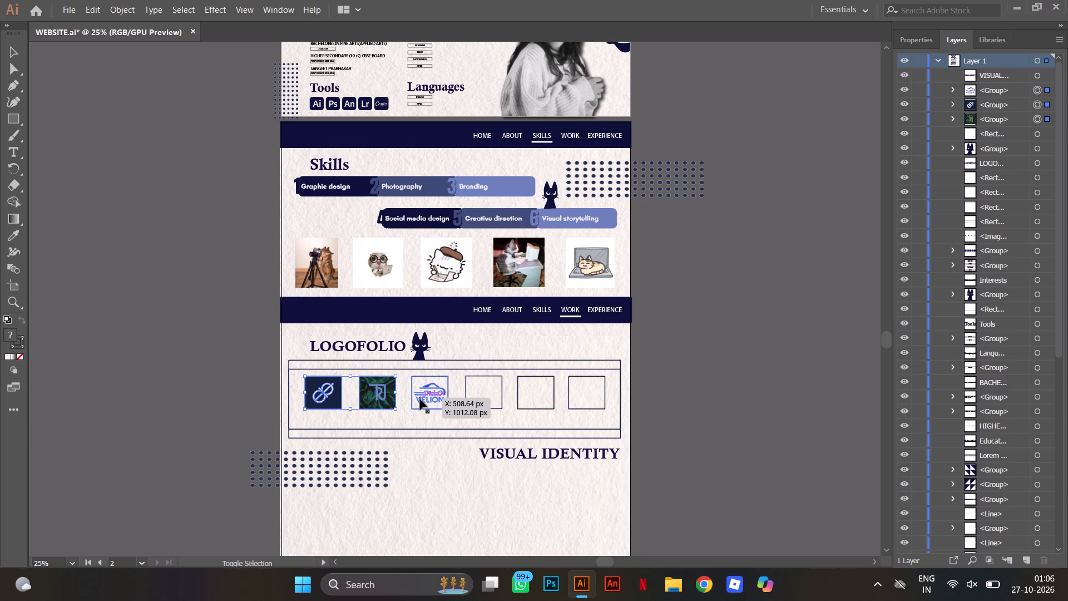
left_click(464, 397, "shift")
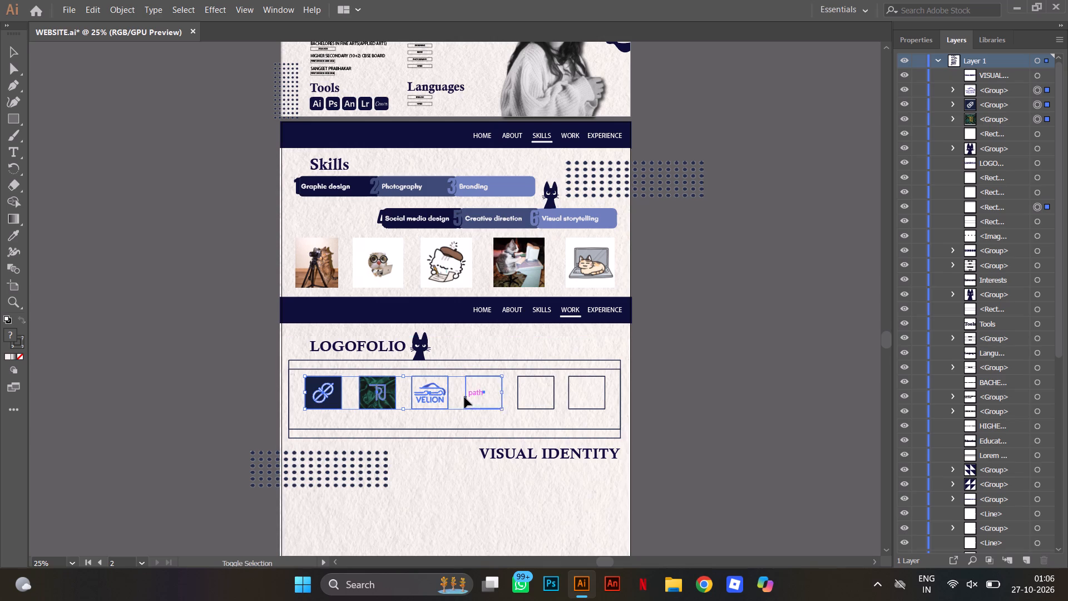
left_click(531, 410, "shift")
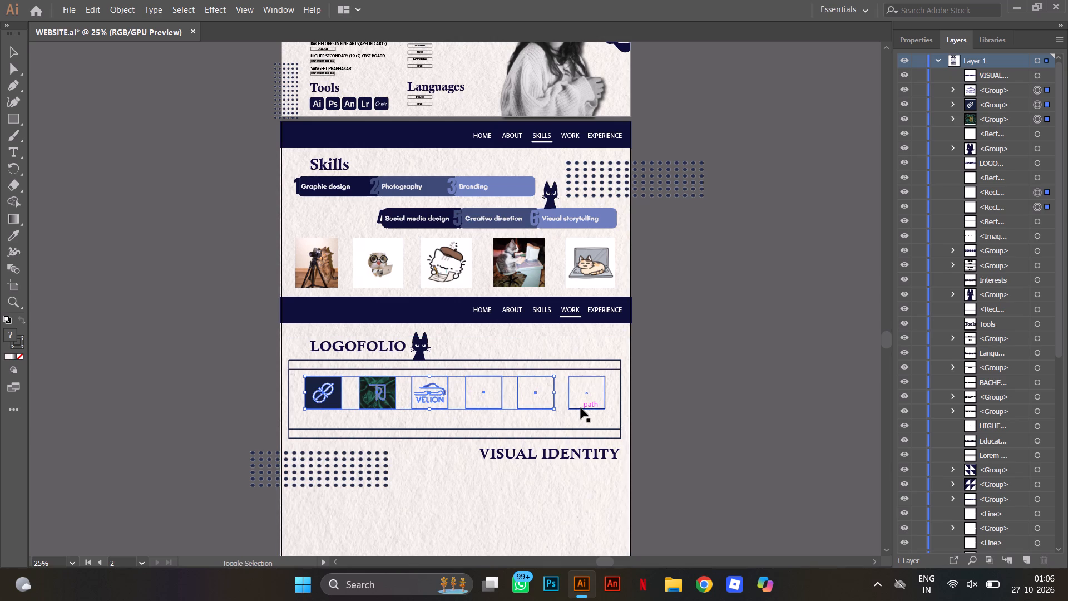
left_click(581, 408, "shift")
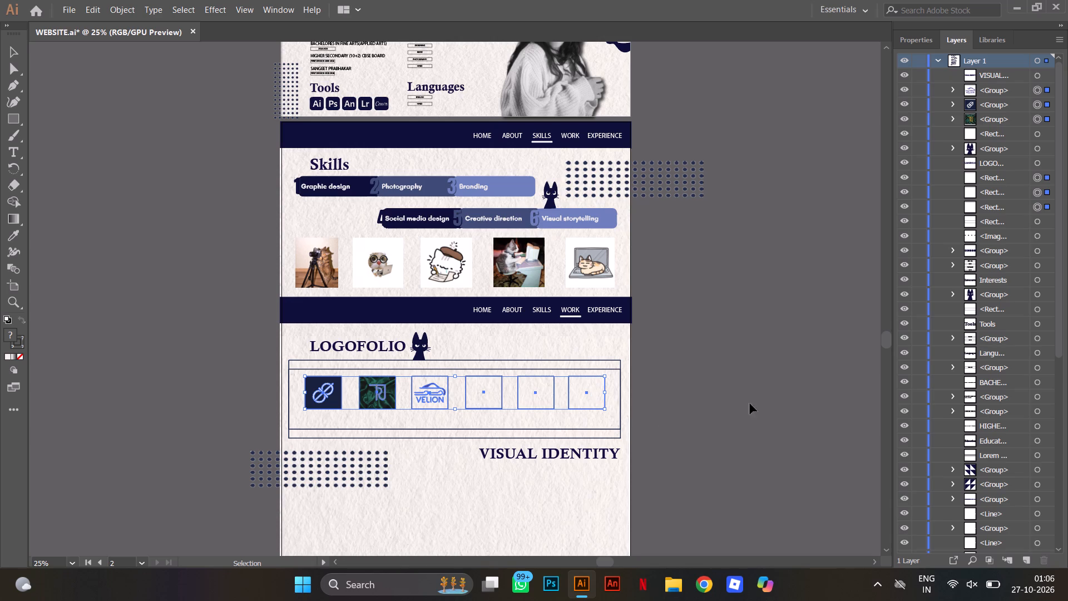
left_click(928, 41)
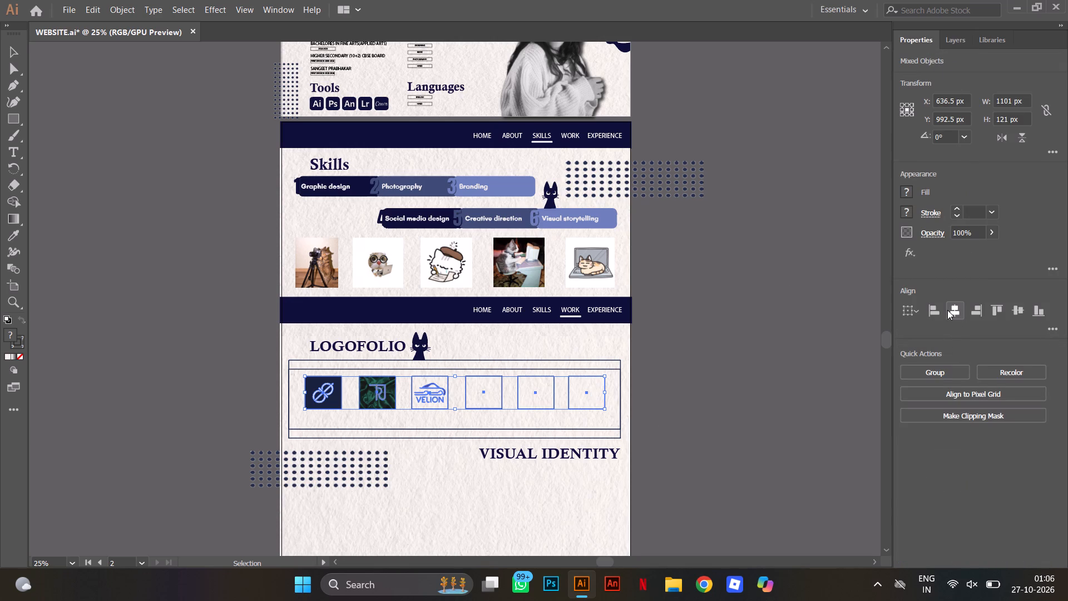
left_click(1005, 314)
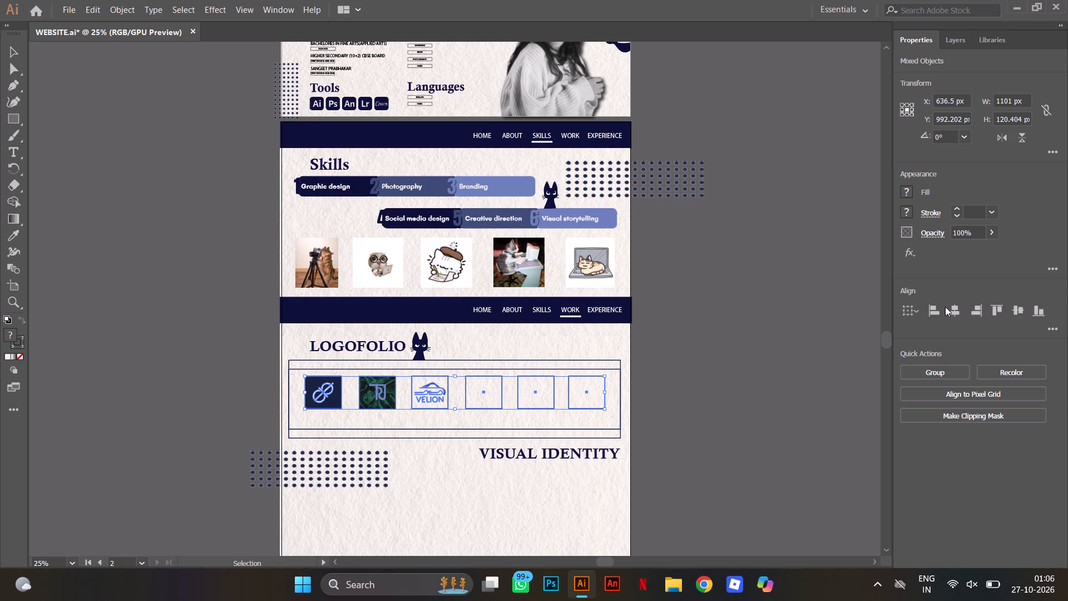
left_click(993, 308)
key("ctrl+z")
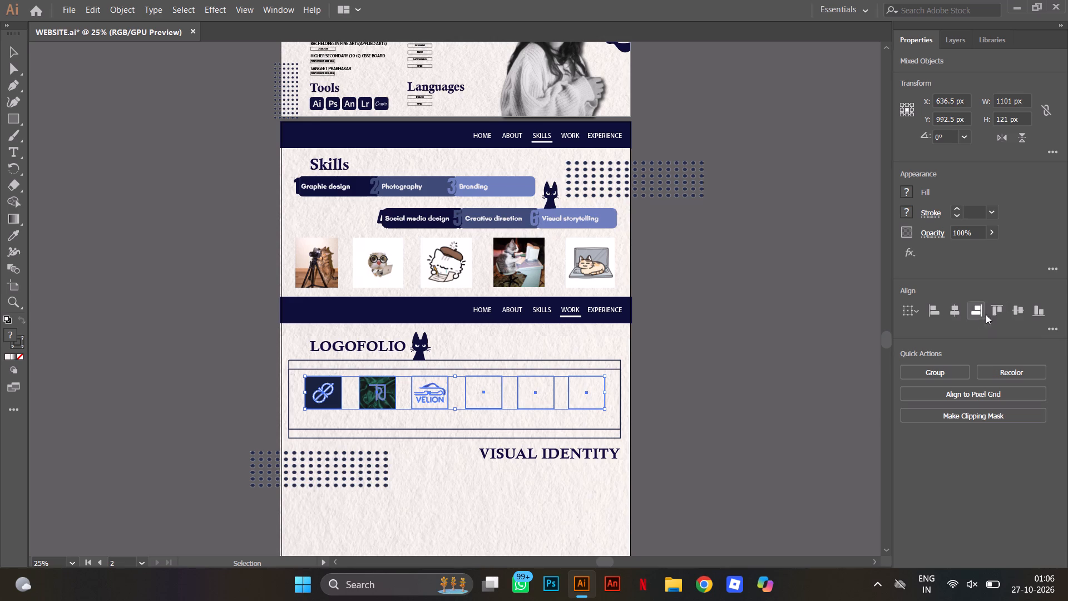
left_click(992, 311)
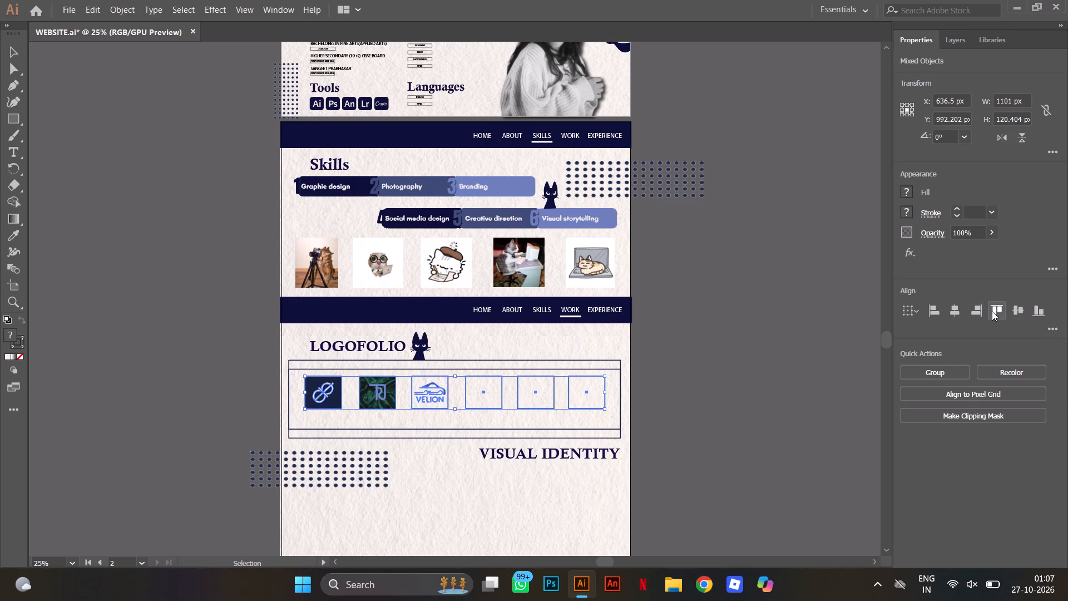
left_click(1016, 304)
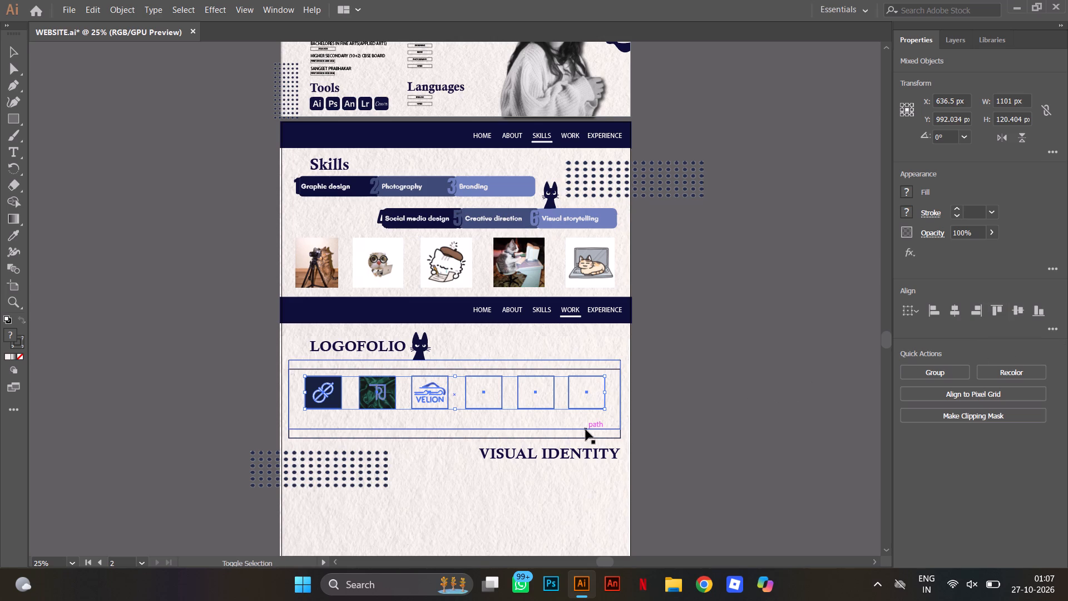
key("ctrl+g")
left_click(686, 440)
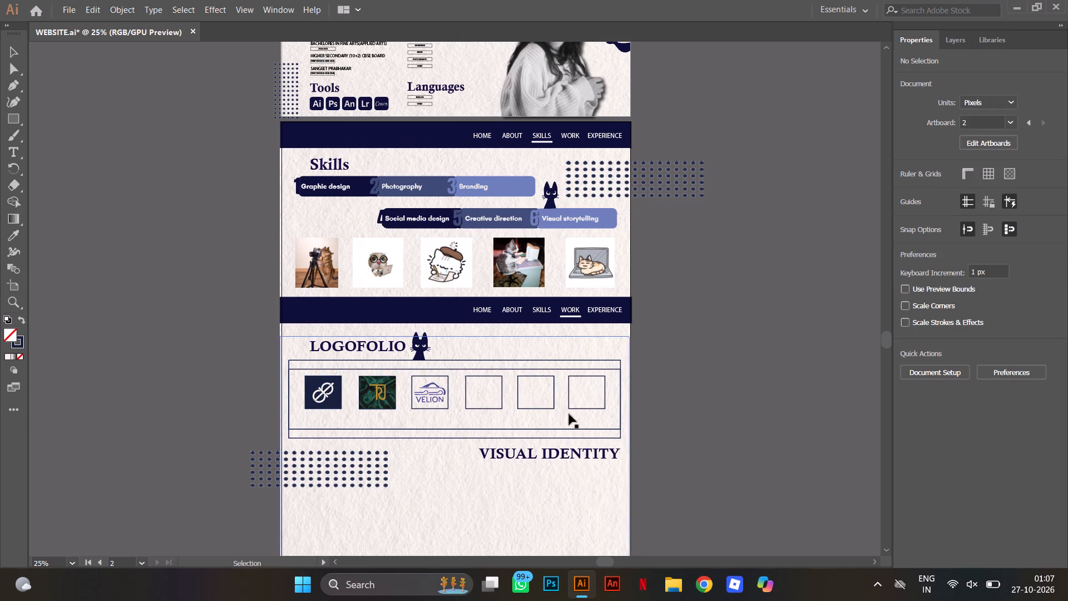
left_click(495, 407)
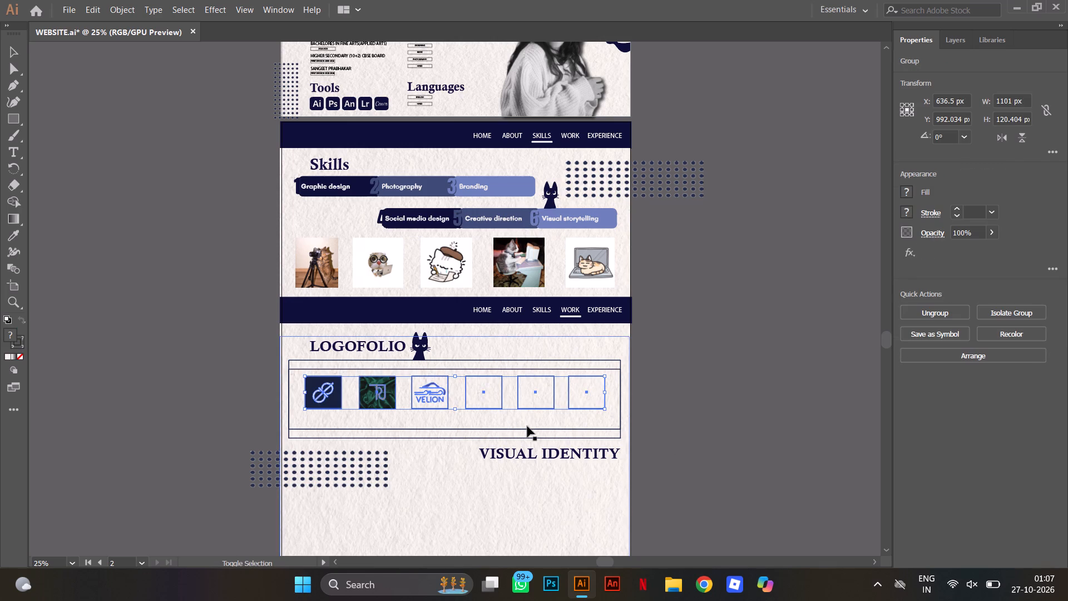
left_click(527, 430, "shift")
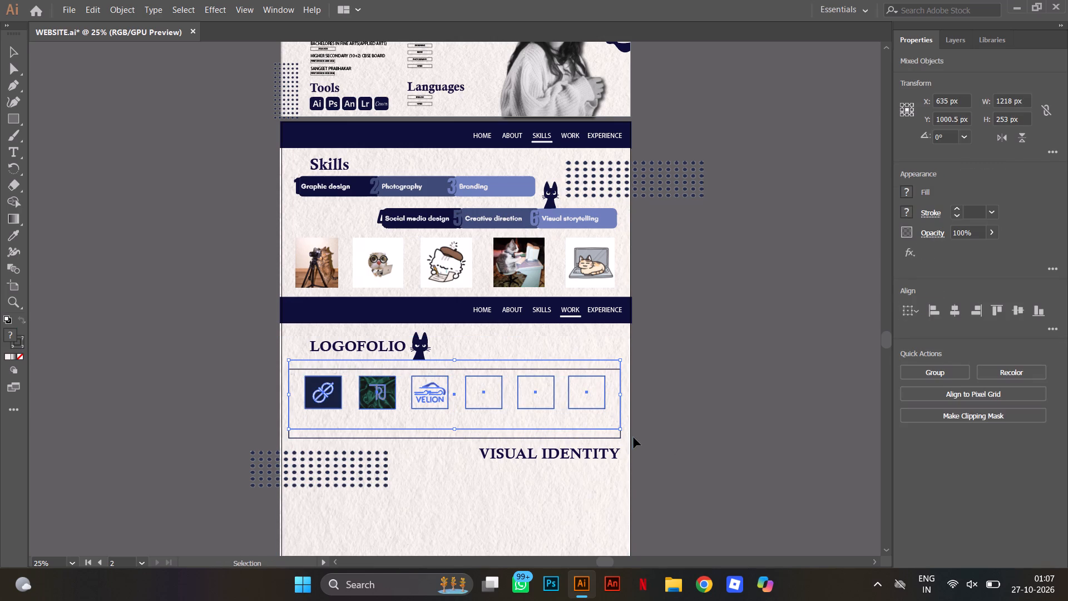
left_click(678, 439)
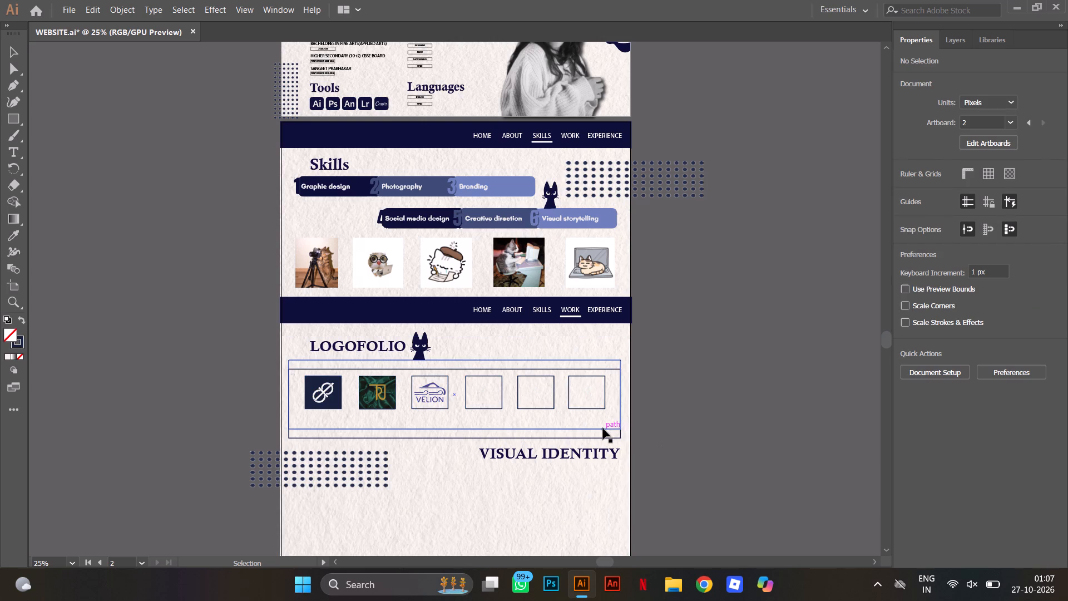
Group the two overlapping outline frames surrounding the Logofolio tiles.
left_click(603, 428)
left_click(607, 438, "shift")
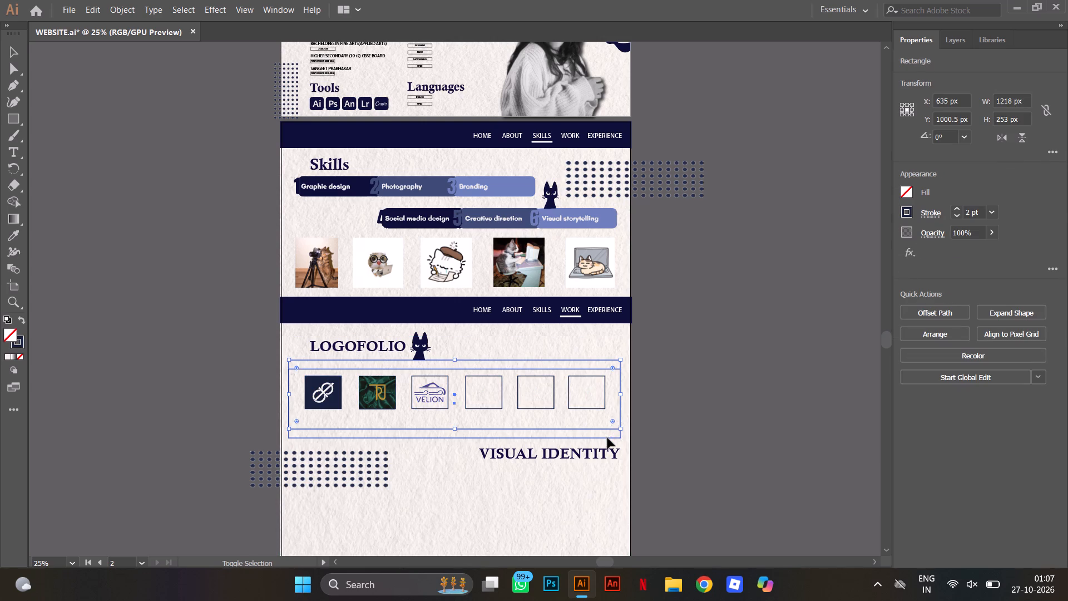
key("g")
left_click(668, 441)
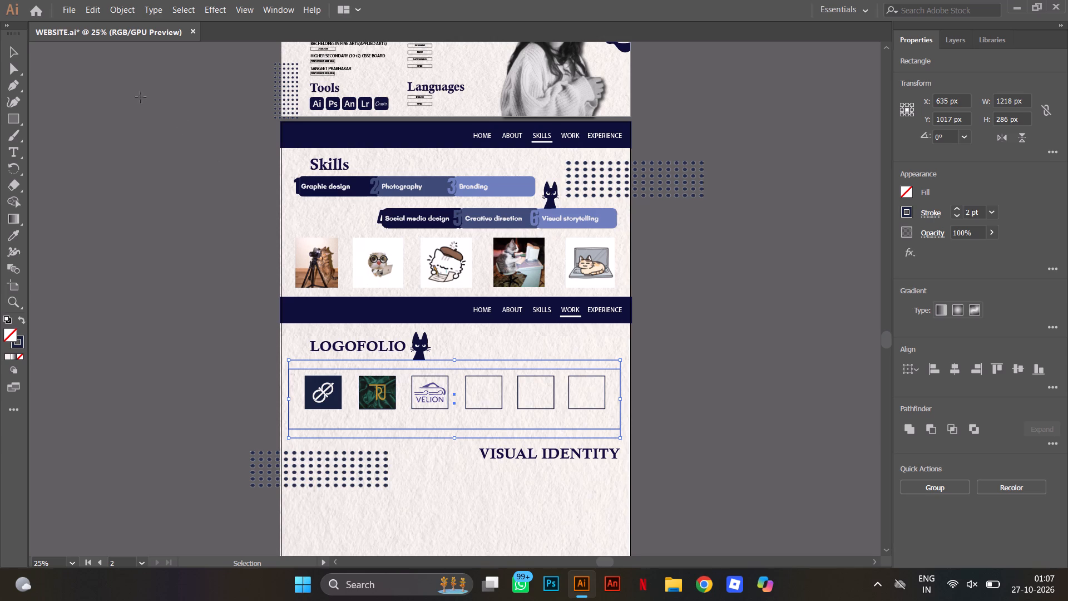
key("ctrl+g")
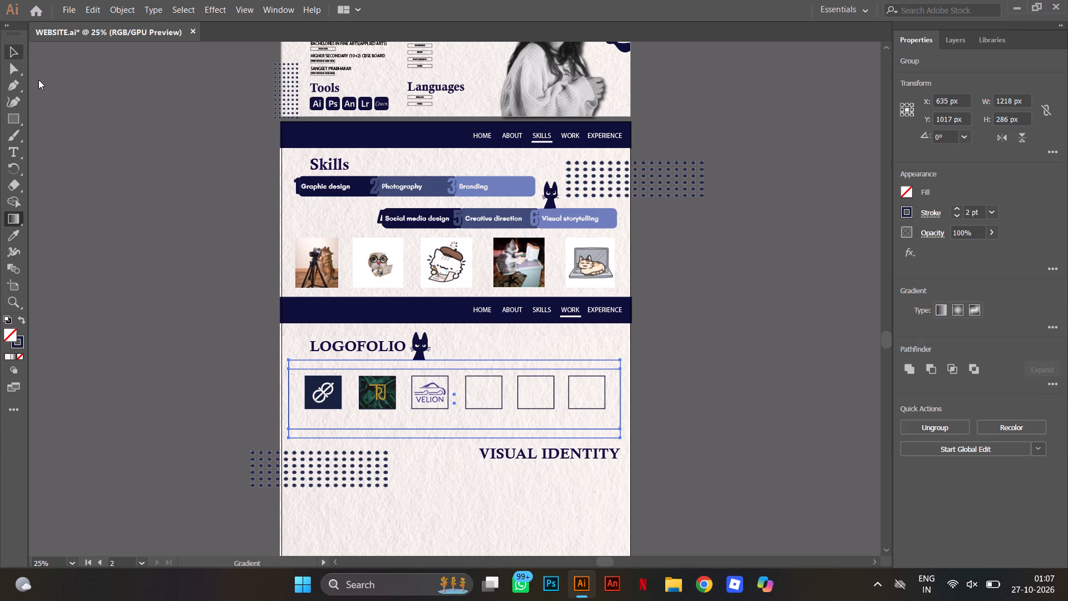
Align the row of six Logofolio tiles with the grouped outline frames by their vertical centres.
left_click(12, 53)
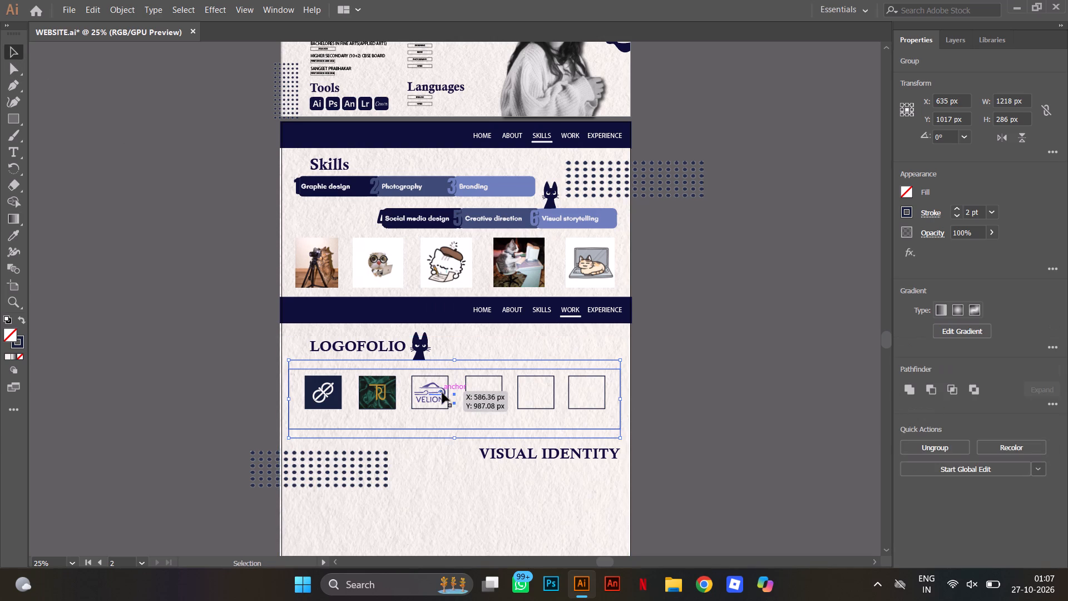
left_click(442, 393)
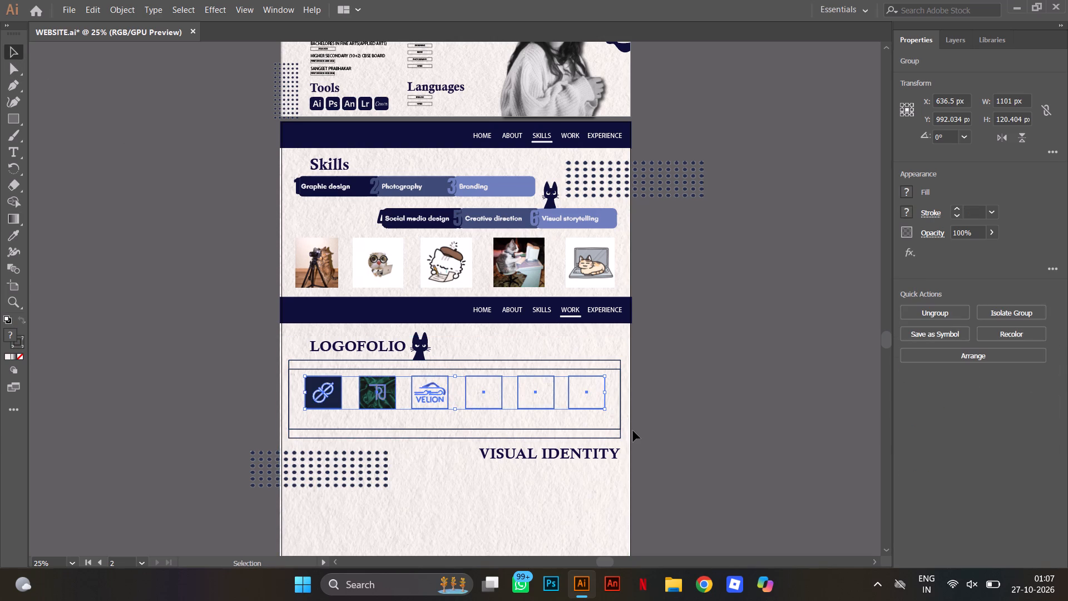
left_click(612, 430, "shift")
left_click(614, 429)
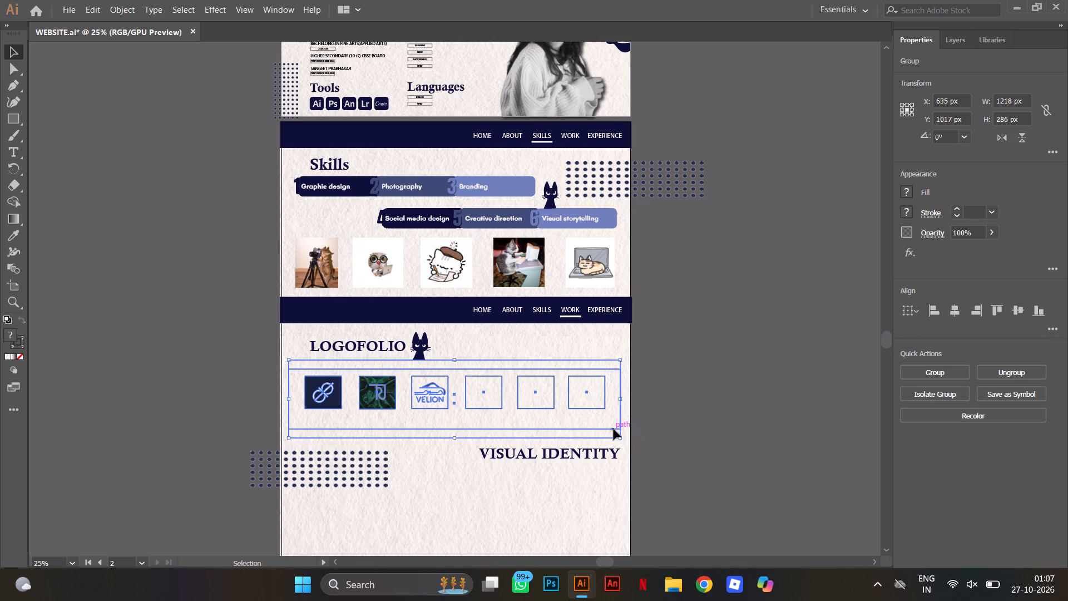
left_click(1024, 313)
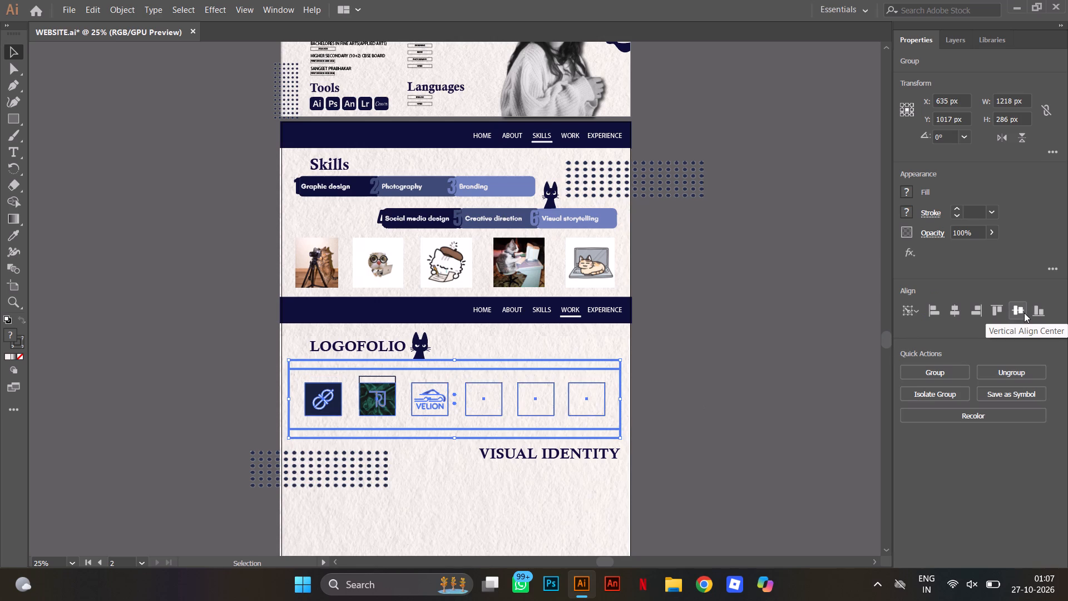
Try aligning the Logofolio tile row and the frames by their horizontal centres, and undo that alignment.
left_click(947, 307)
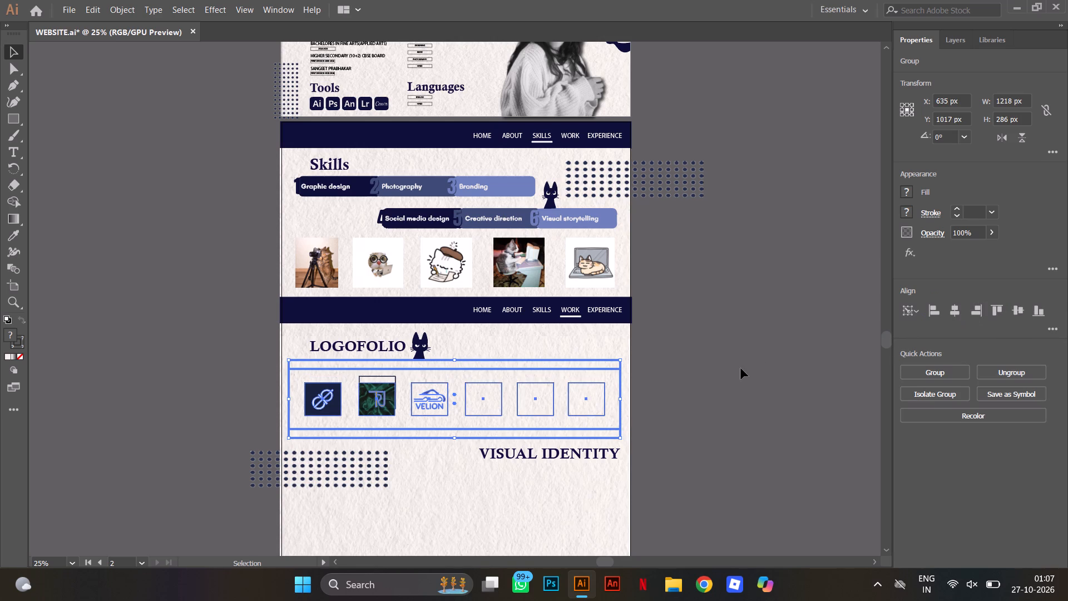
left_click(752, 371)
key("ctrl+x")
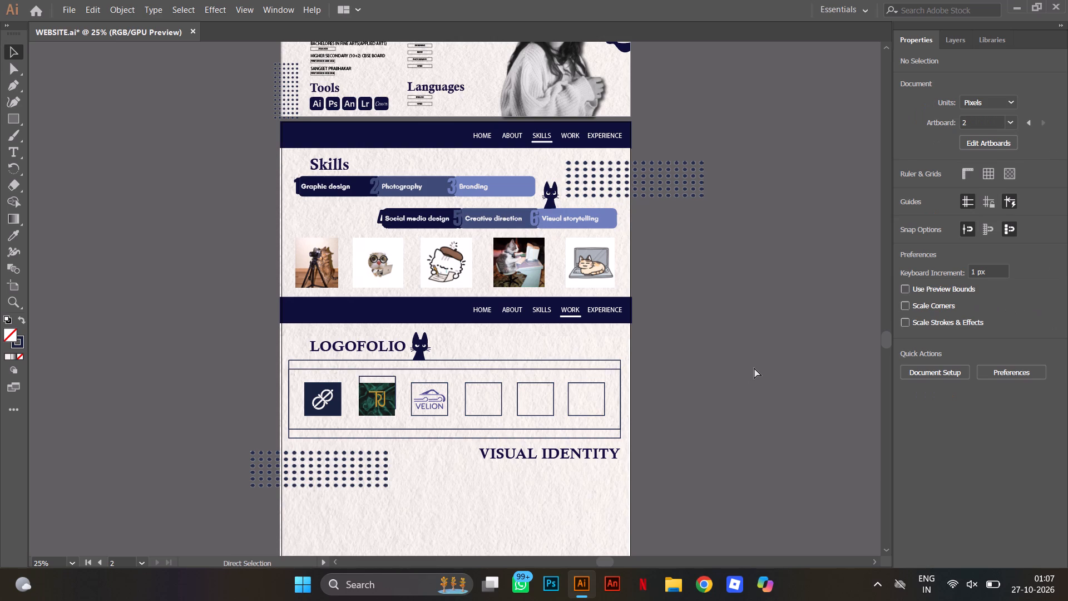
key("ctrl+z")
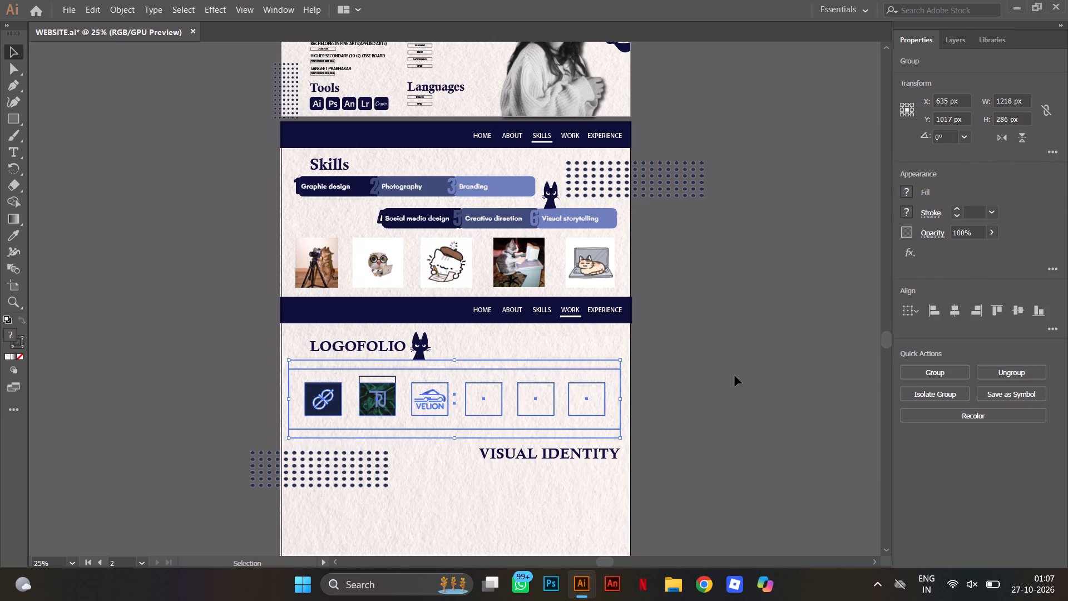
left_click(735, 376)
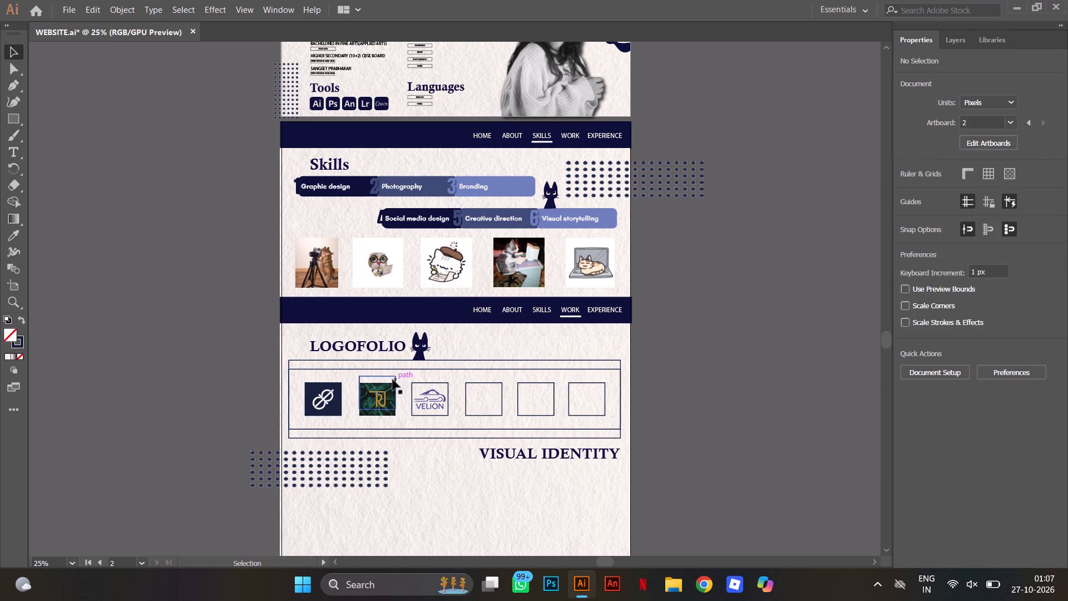
Move the displaced square outline down onto the green gold-monogram tile, centred at about X 351.5 px, Y 1017 px.
left_click_drag(393, 376, 393, 385, "shift")
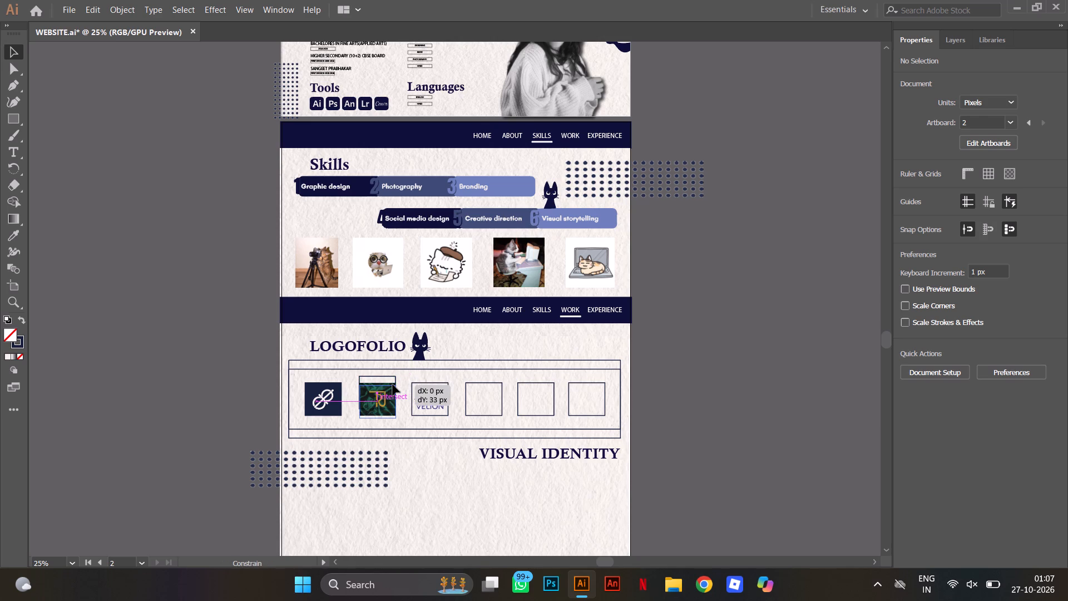
left_click_drag(393, 385, 394, 383, "shift")
key("ctrl+equal")
key("ctrl+equal")
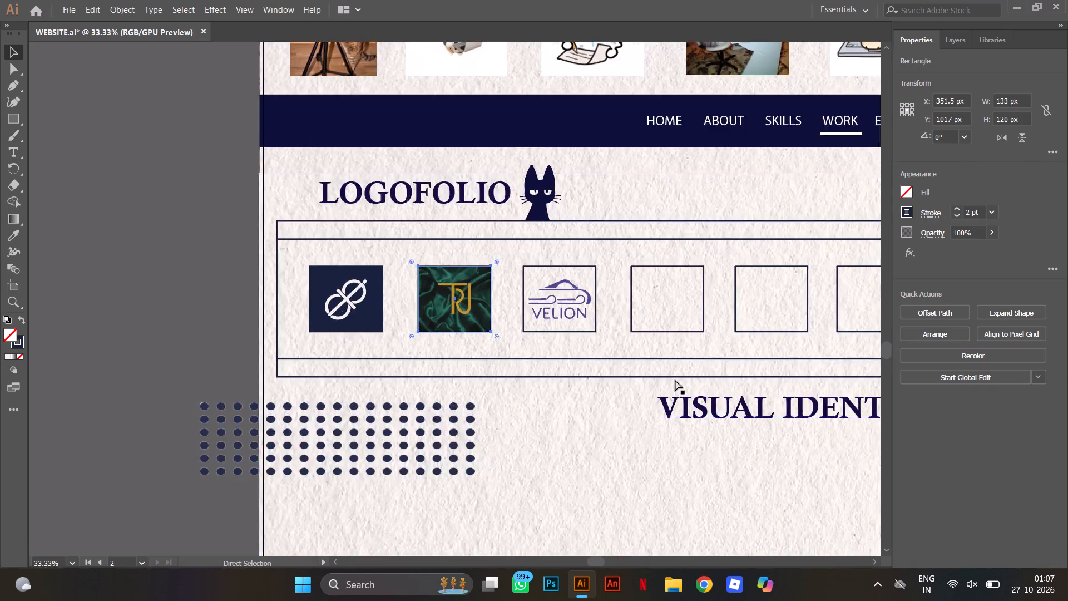
key("ctrl+equal")
key("ctrl+equal")
key("ctrl+equal")
key("ctrl+equal")
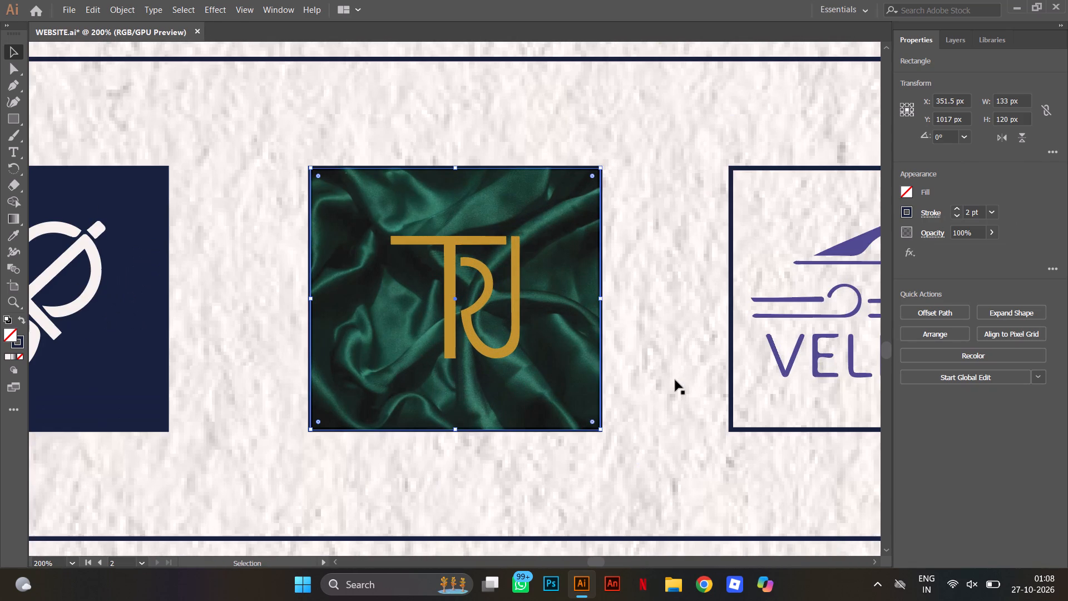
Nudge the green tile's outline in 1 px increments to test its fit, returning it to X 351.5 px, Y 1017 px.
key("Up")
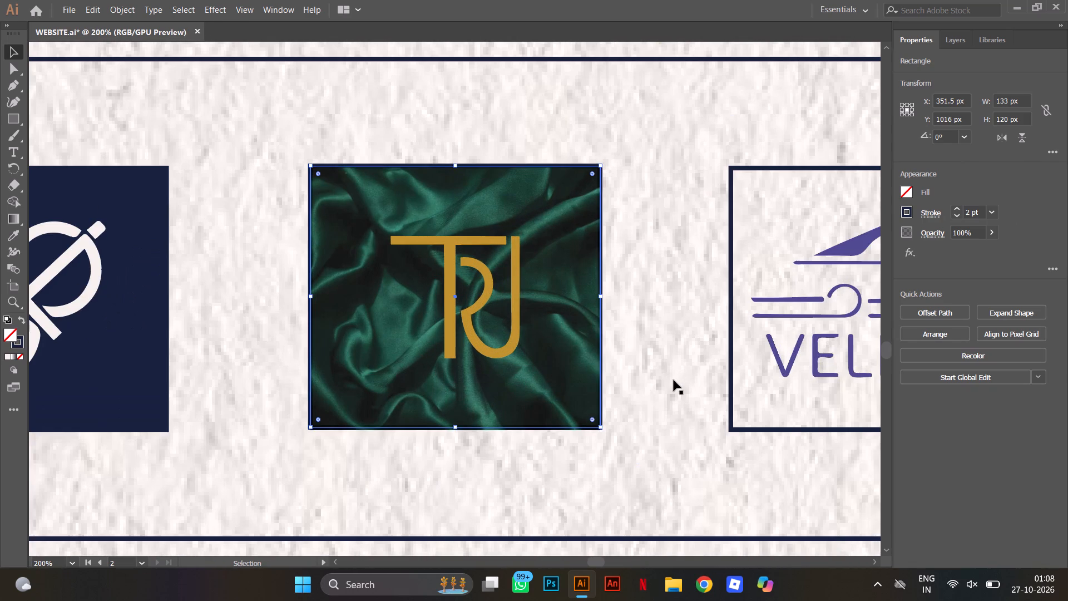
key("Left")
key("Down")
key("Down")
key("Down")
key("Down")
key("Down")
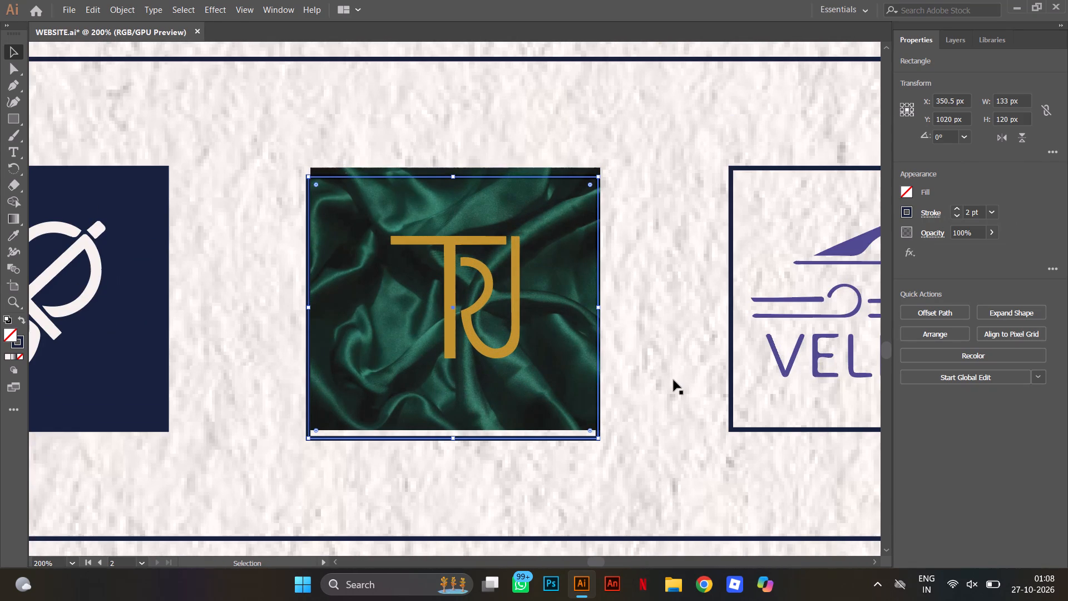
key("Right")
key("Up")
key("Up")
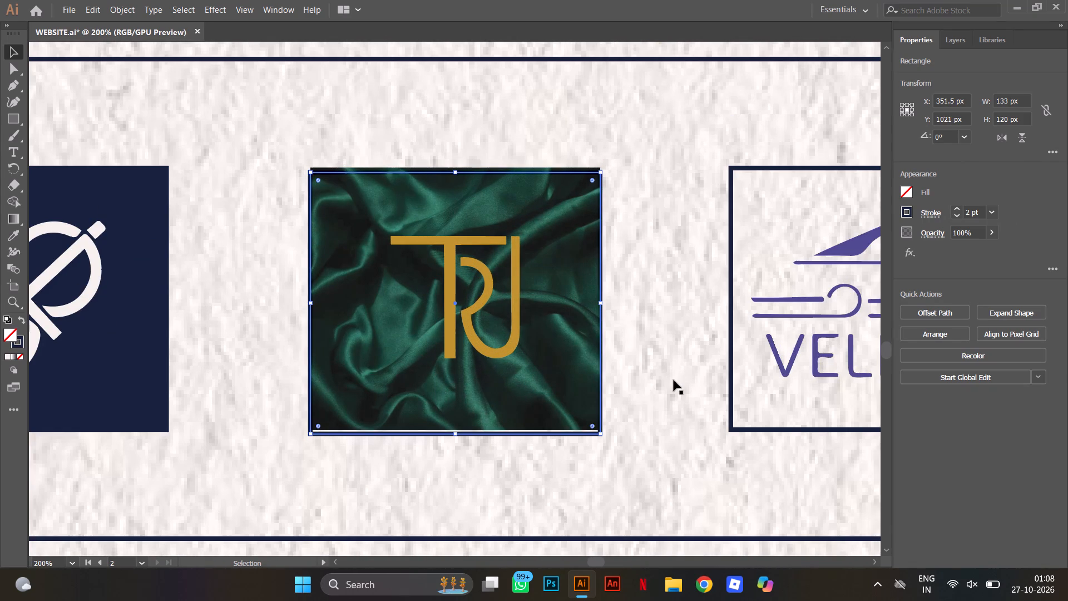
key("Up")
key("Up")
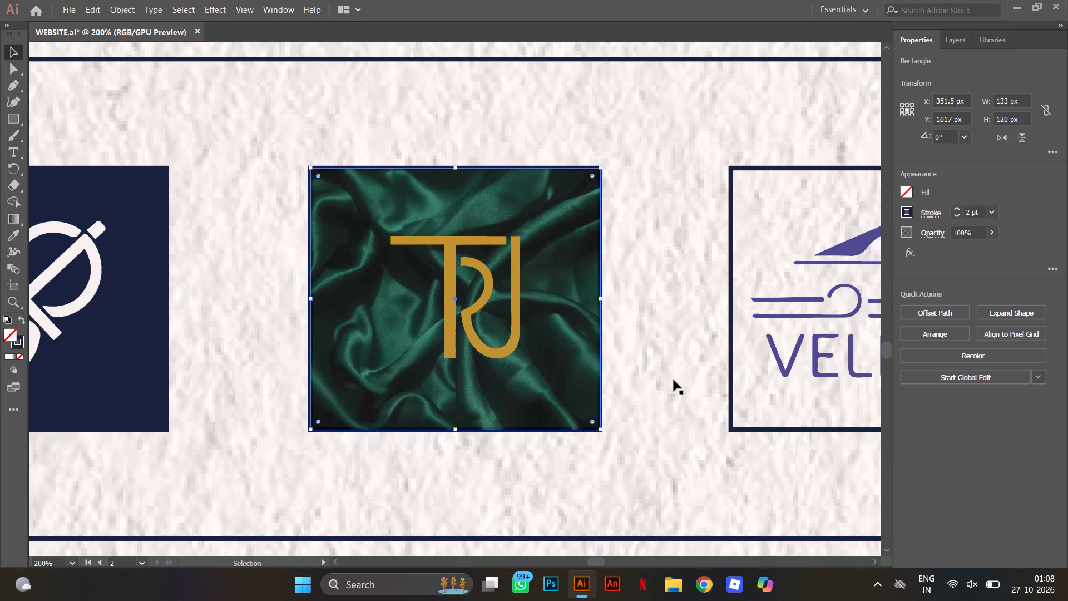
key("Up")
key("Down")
Examine the overall layout of the Skills and Work sections, including the aligned Logofolio row.
left_click(644, 262)
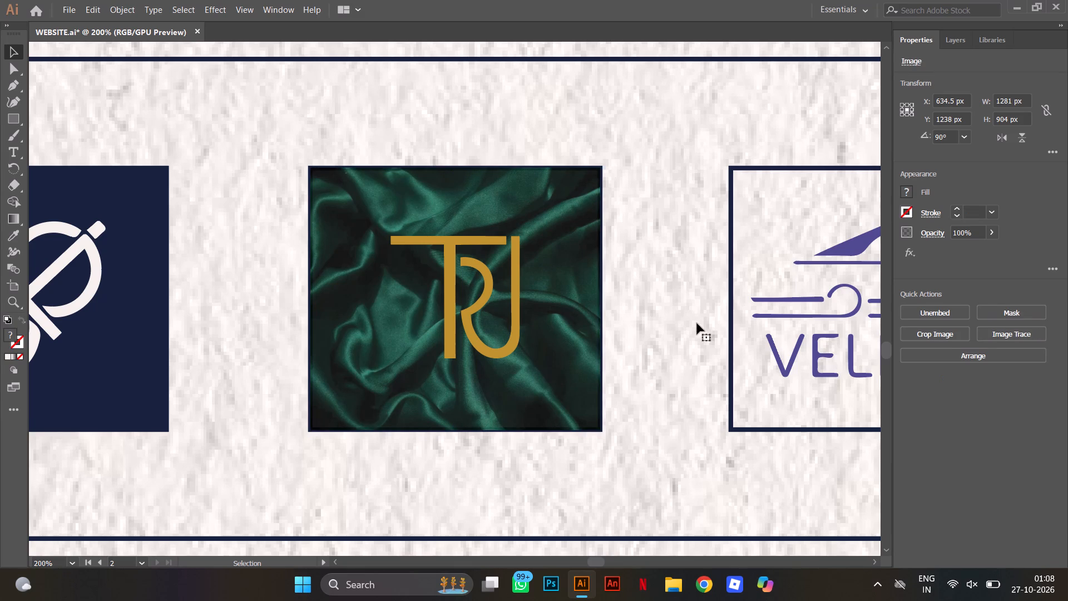
key("ctrl+minus")
key("ctrl+minus")
key("ctrl+minus")
key("ctrl+minus")
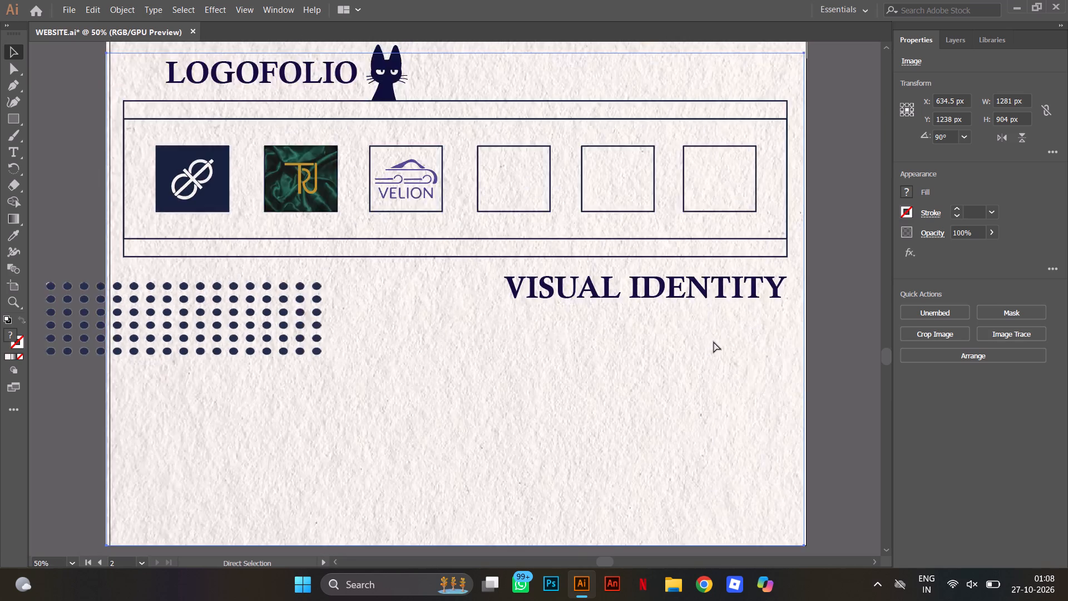
key("ctrl+minus")
key("ctrl+minus")
left_click(714, 342)
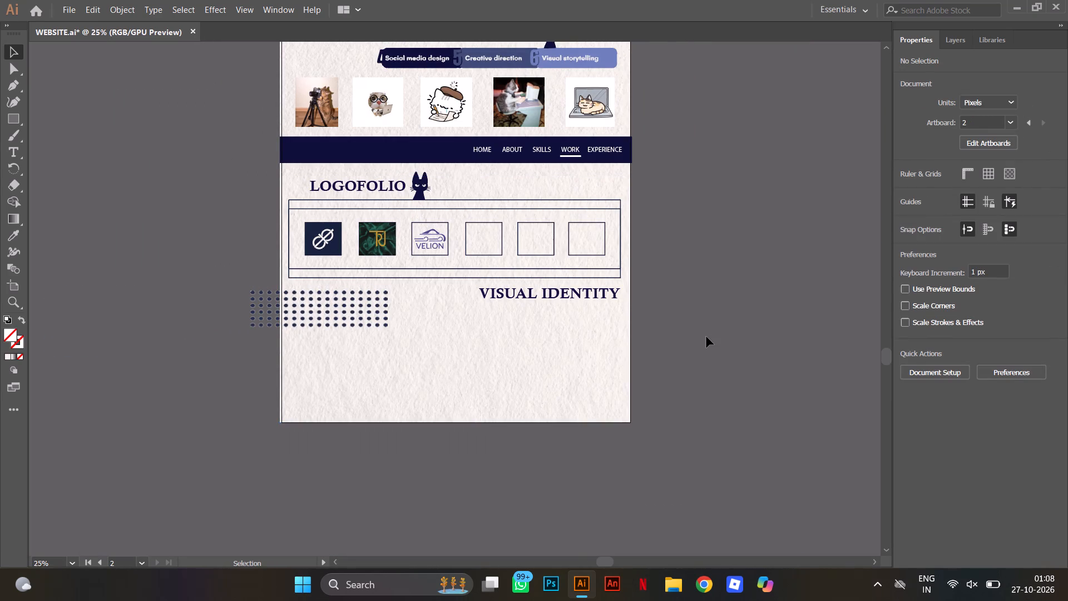
scroll(706, 337, "up", 13)
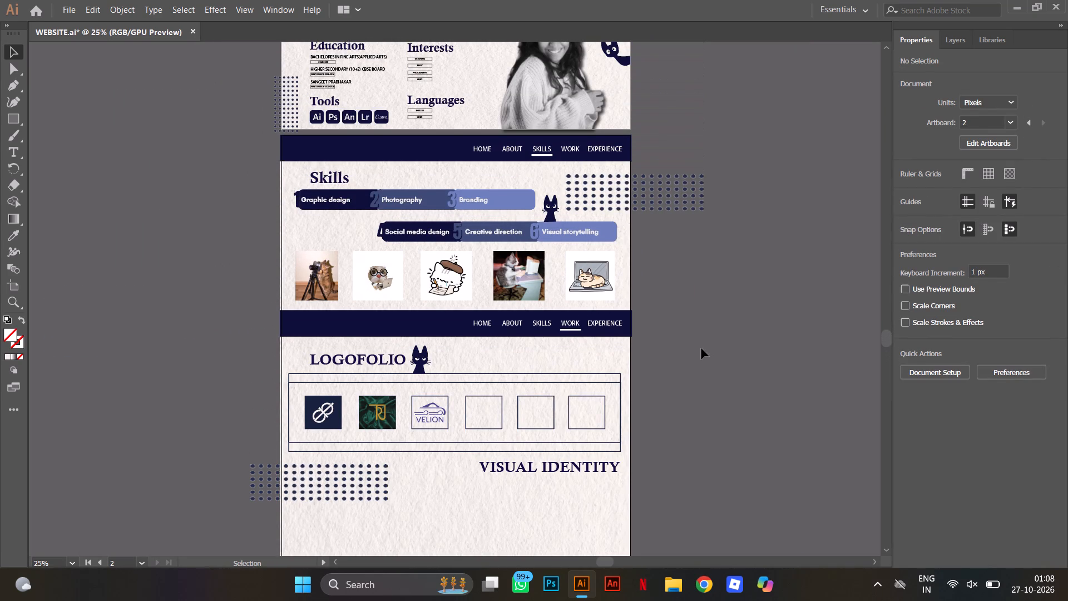
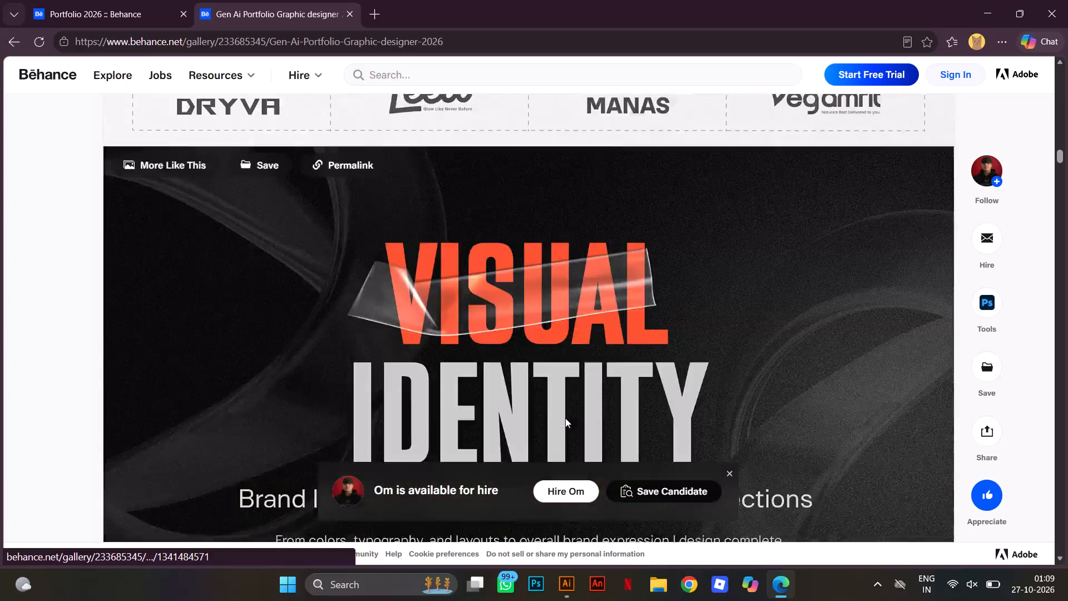
Examine the Visual Identity heading and FLYRA brand layout in the Gen Ai Portfolio reference project, and close that project.
scroll(564, 418, "down", 7)
scroll(562, 422, "up", 6)
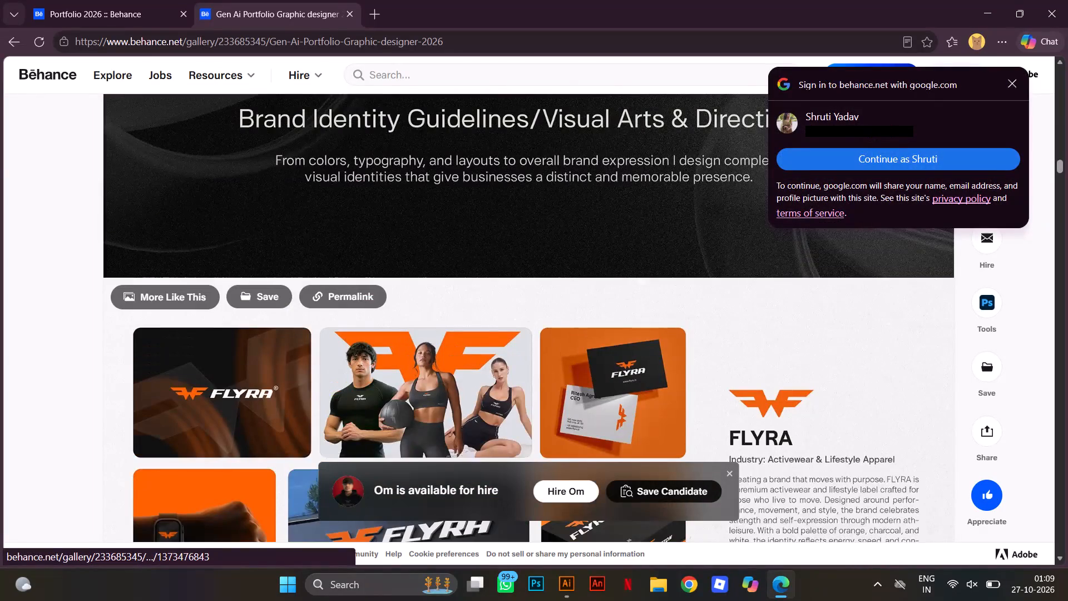
scroll(521, 336, "down", 1)
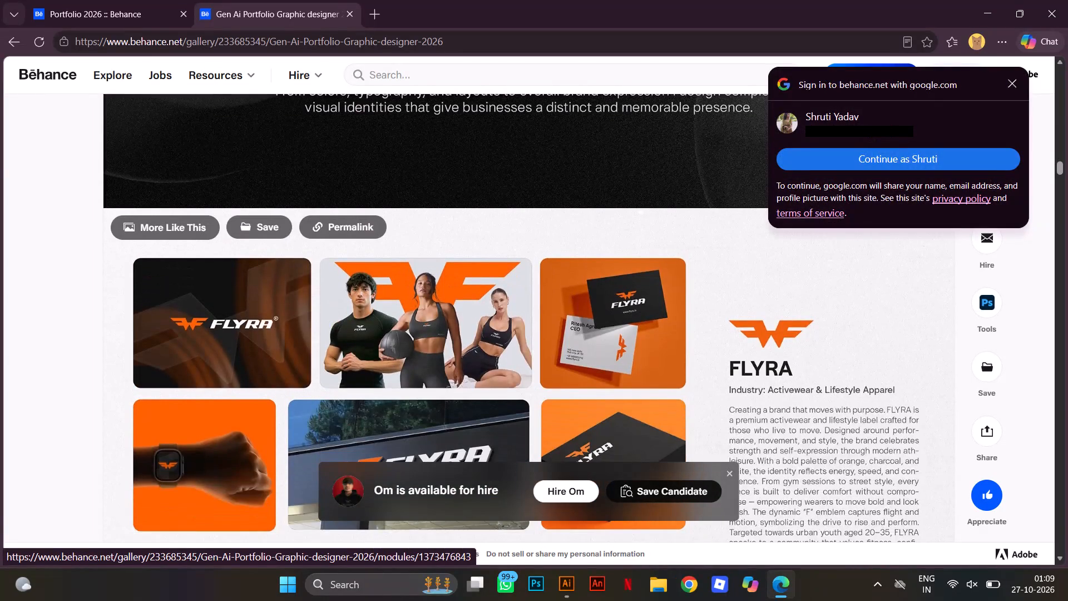
left_click(936, 160)
scroll(644, 283, "down", 2)
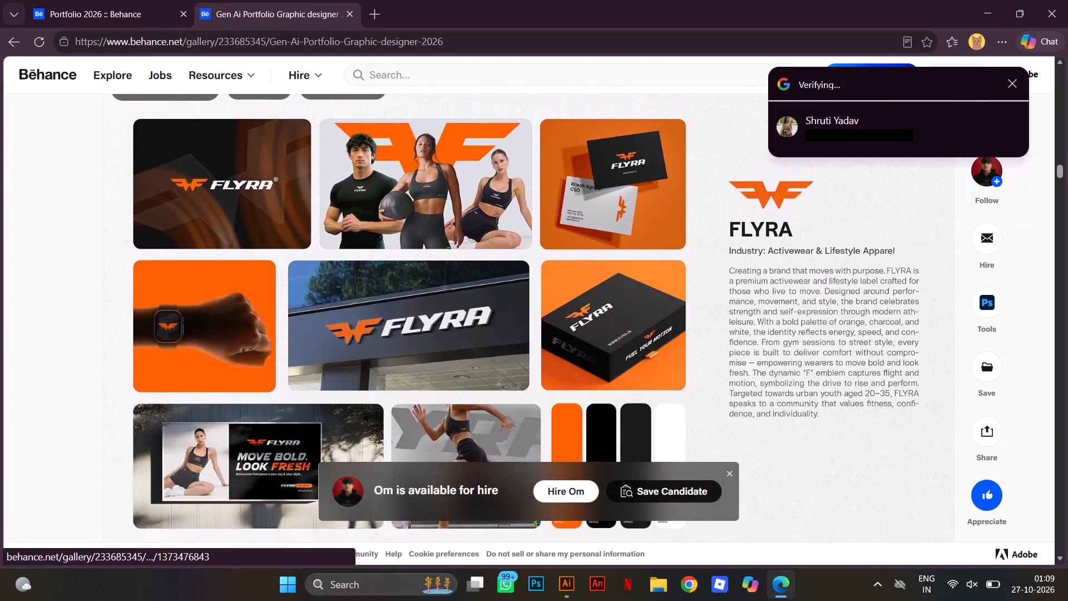
scroll(641, 284, "down", 1)
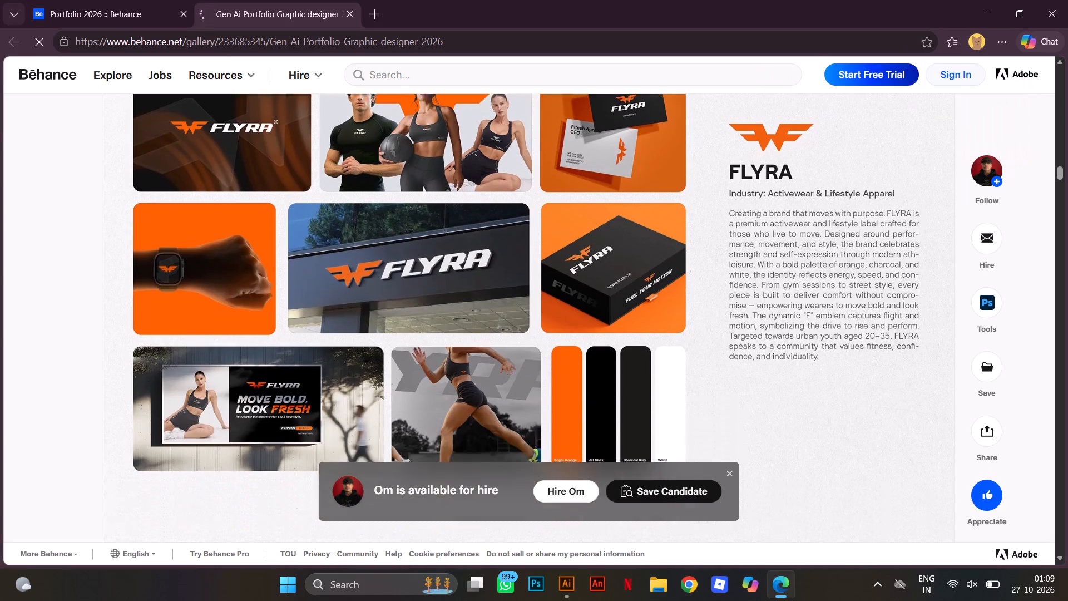
scroll(641, 284, "down", 2)
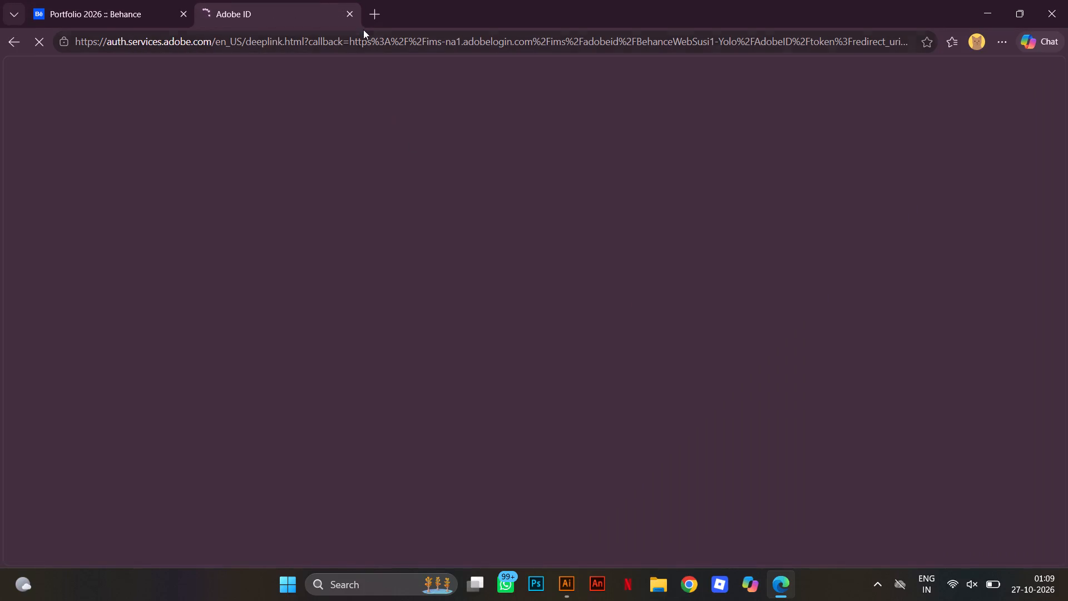
left_click(356, 25)
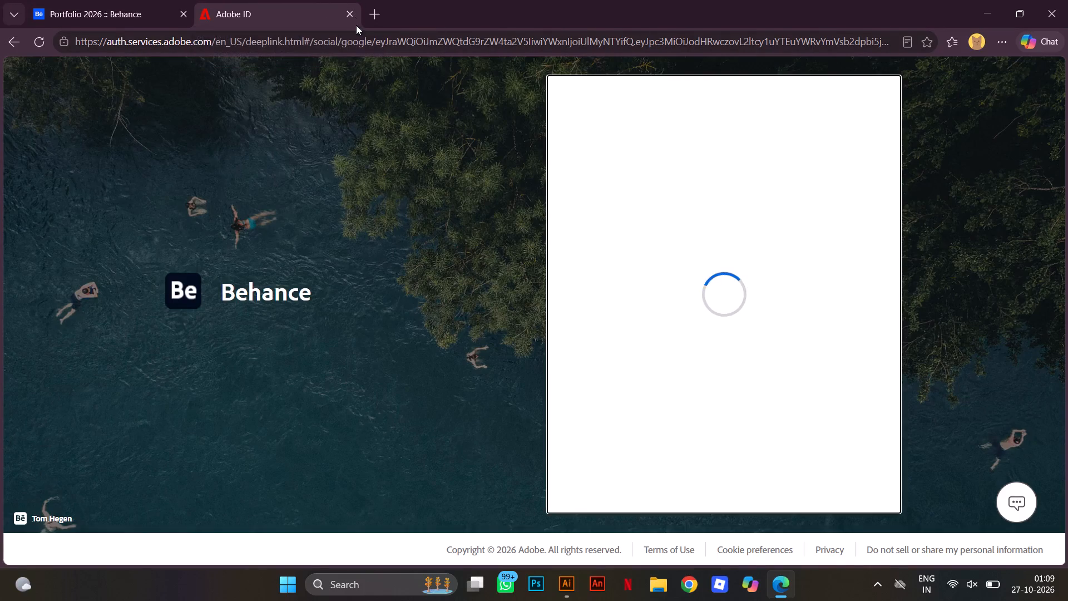
left_click(344, 9)
left_click(347, 12)
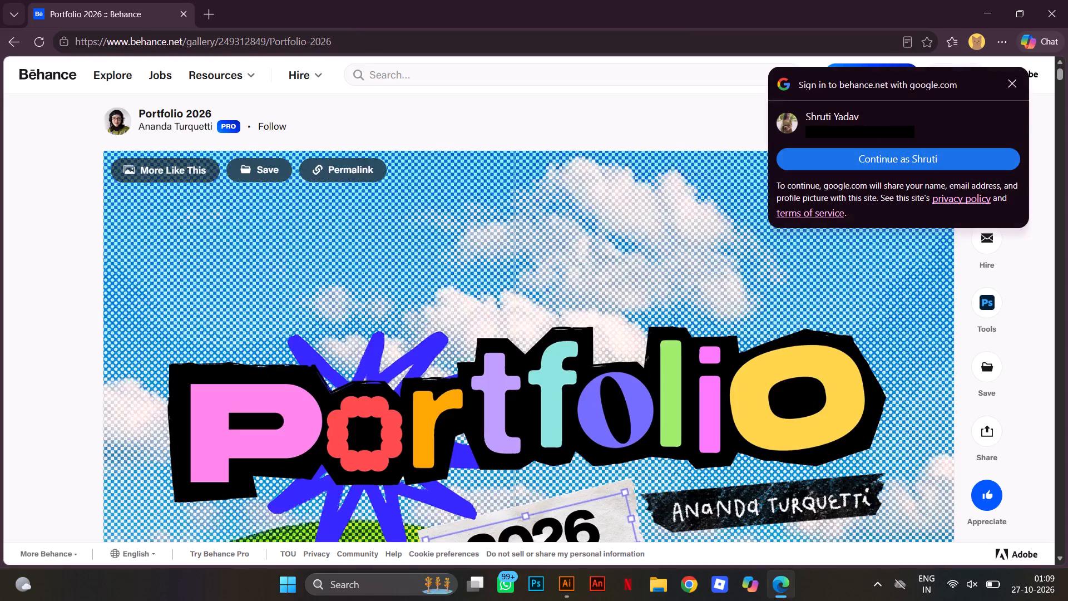
Examine the Portfolio 2026 reference project through its work experience, paid ads, organic social and campaigns sections, and close the browser.
scroll(587, 356, "down", 17)
scroll(608, 308, "up", 1)
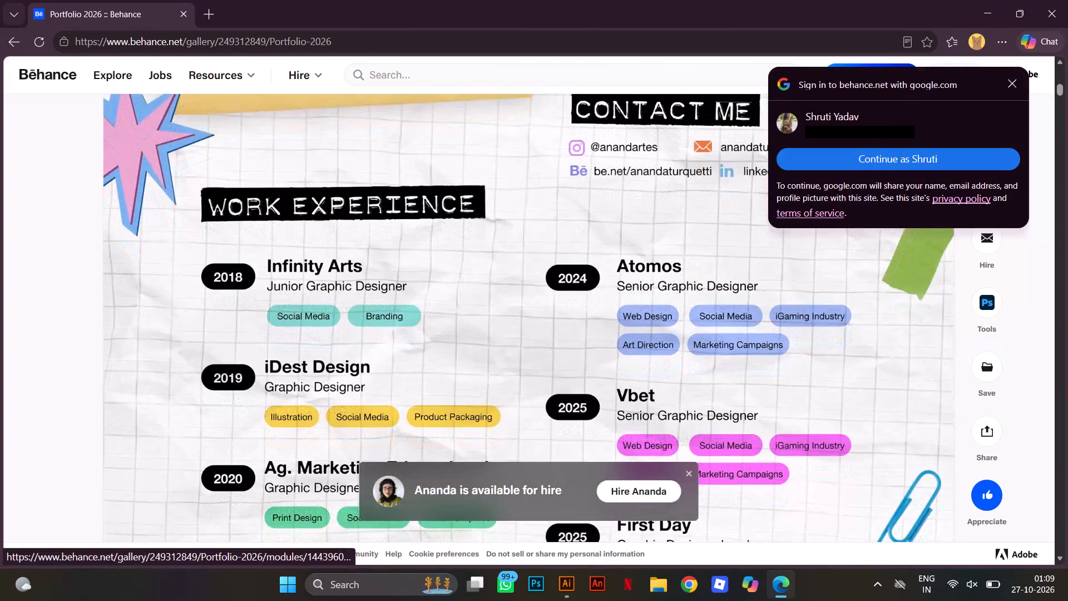
scroll(608, 308, "up", 1)
scroll(608, 308, "down", 15)
scroll(607, 307, "up", 1)
scroll(607, 307, "down", 7)
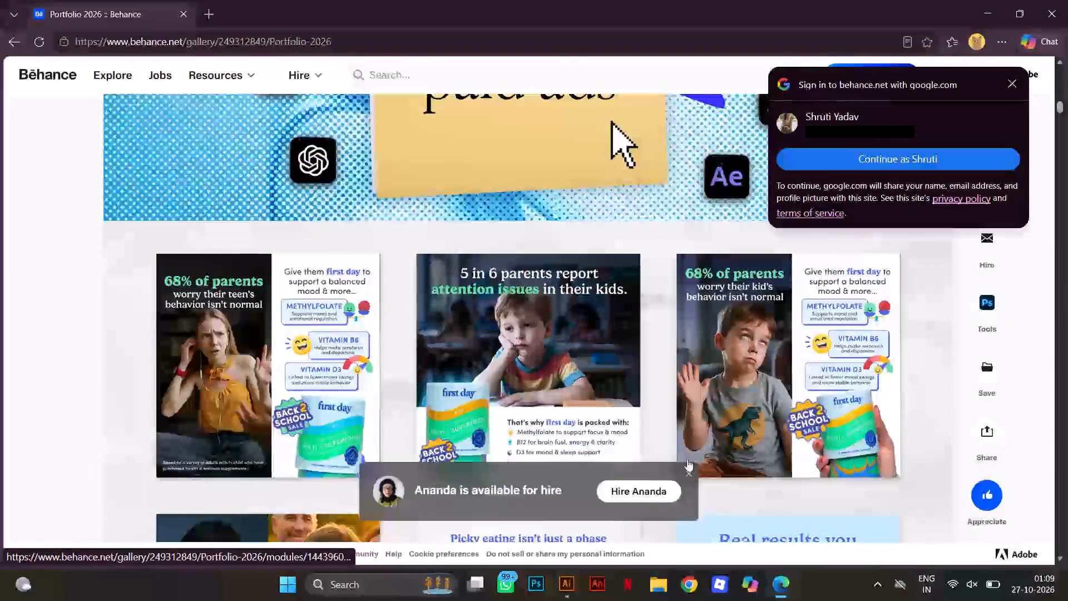
left_click(689, 474)
scroll(652, 398, "down", 8)
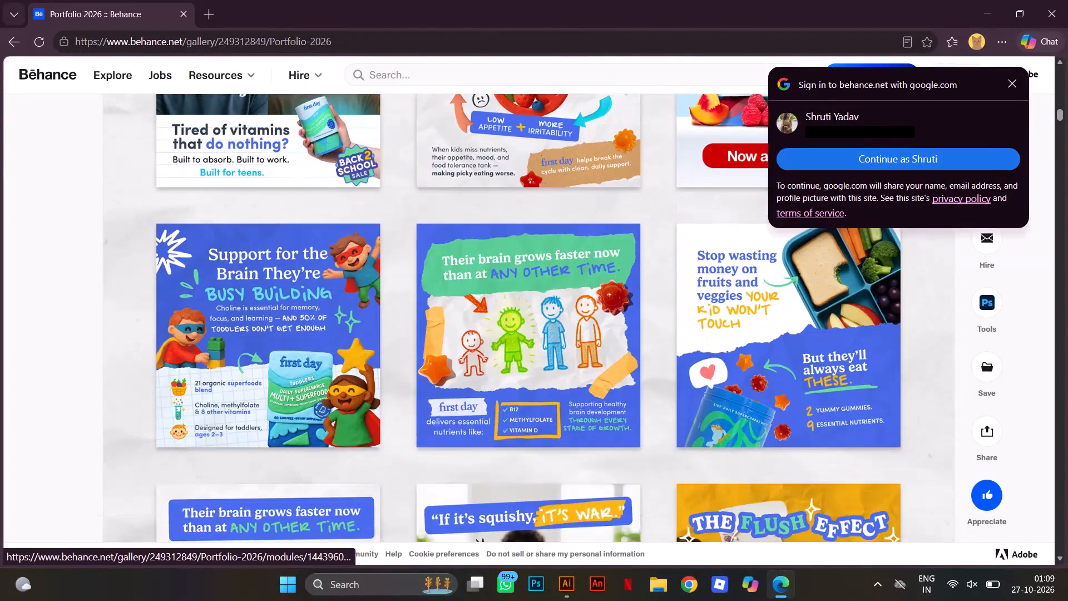
scroll(656, 383, "down", 16)
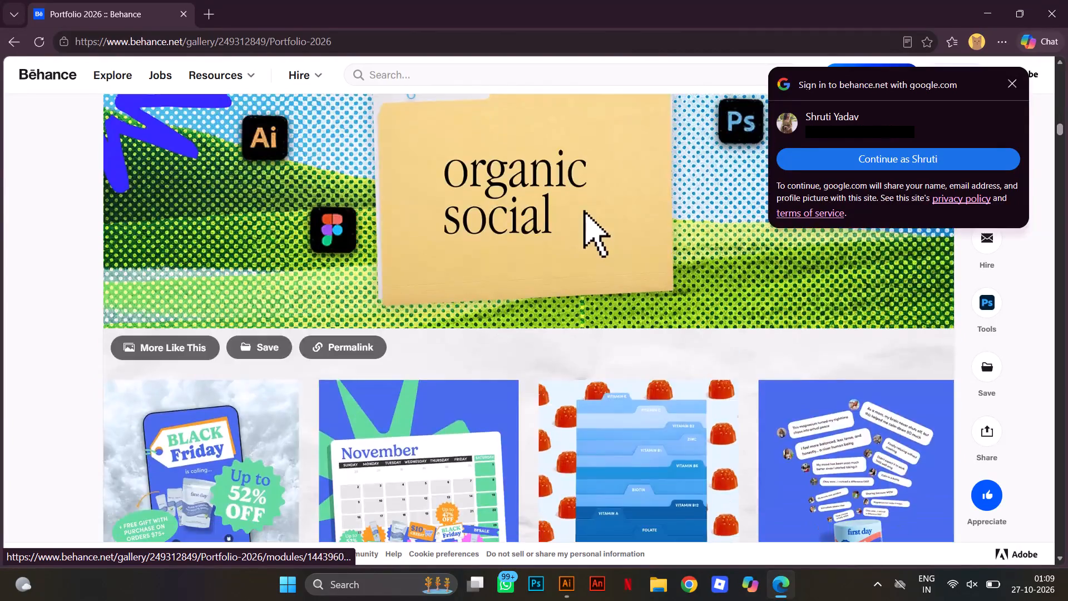
scroll(659, 380, "down", 15)
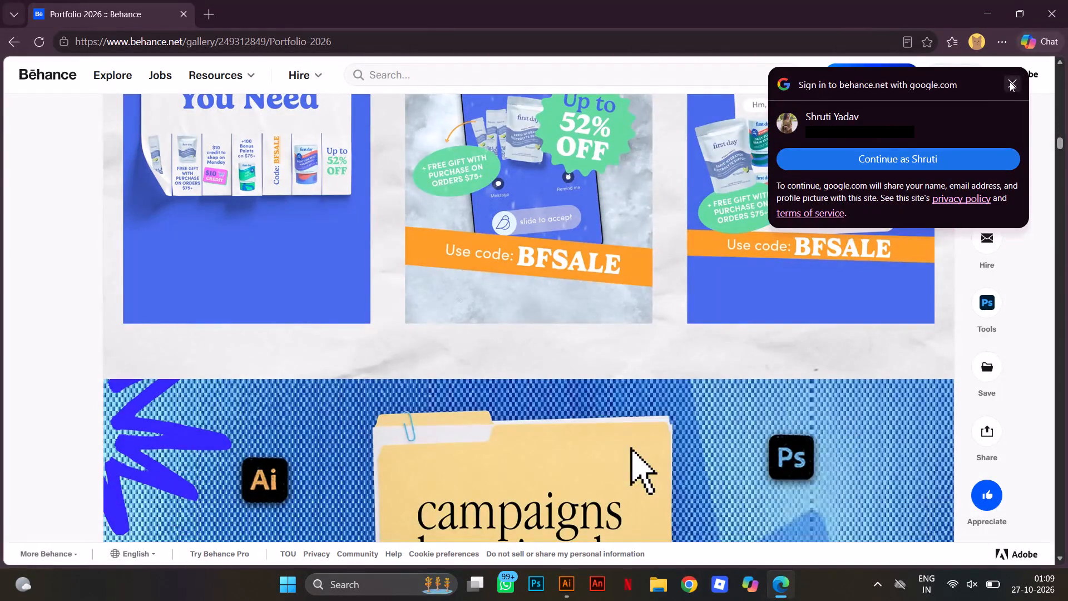
left_click(1010, 82)
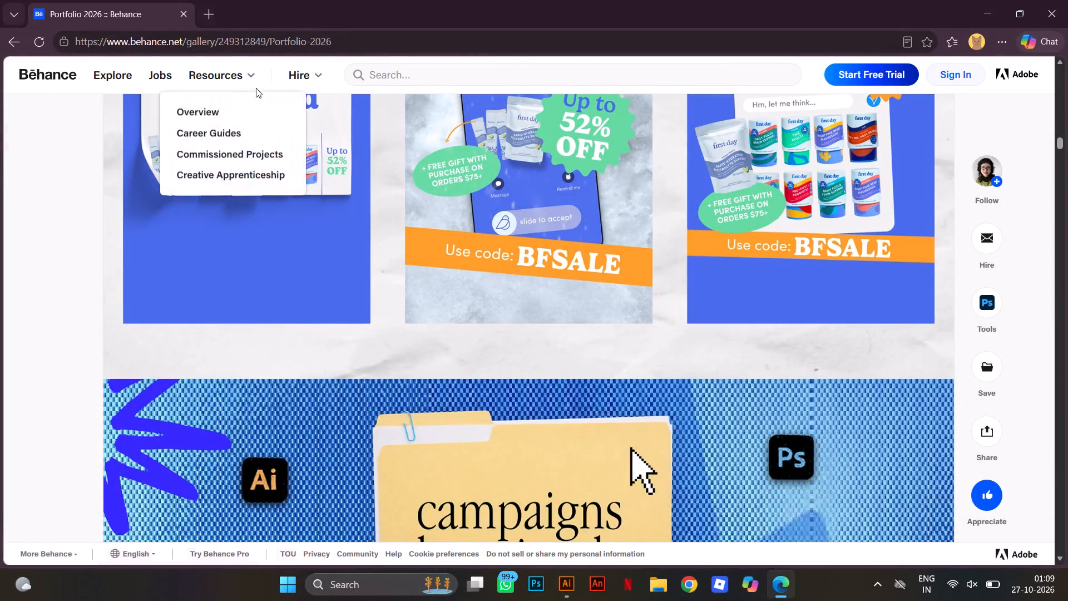
left_click(18, 39)
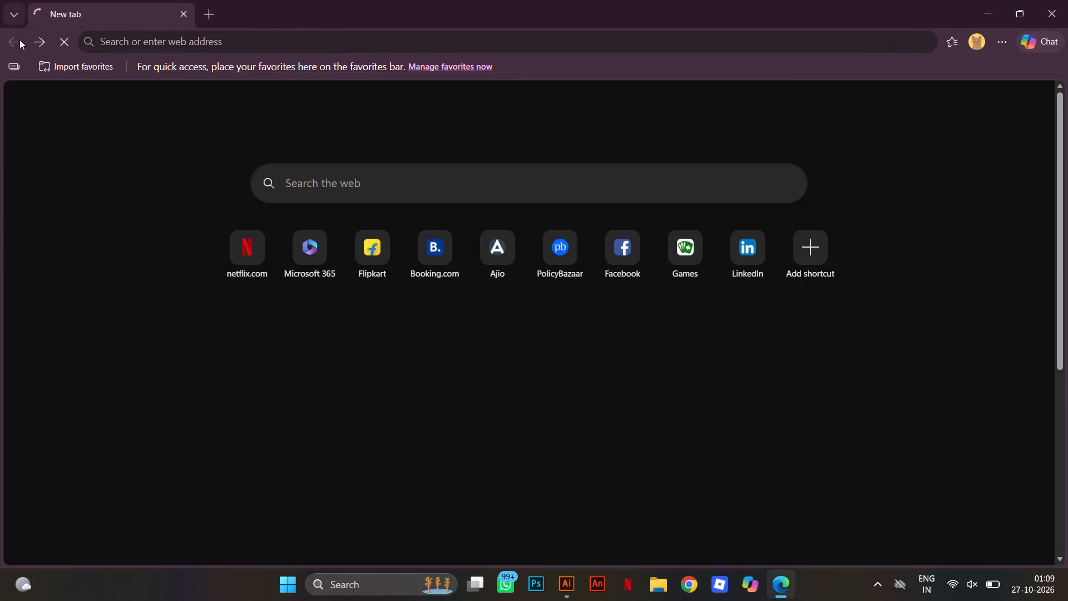
left_click(176, 16)
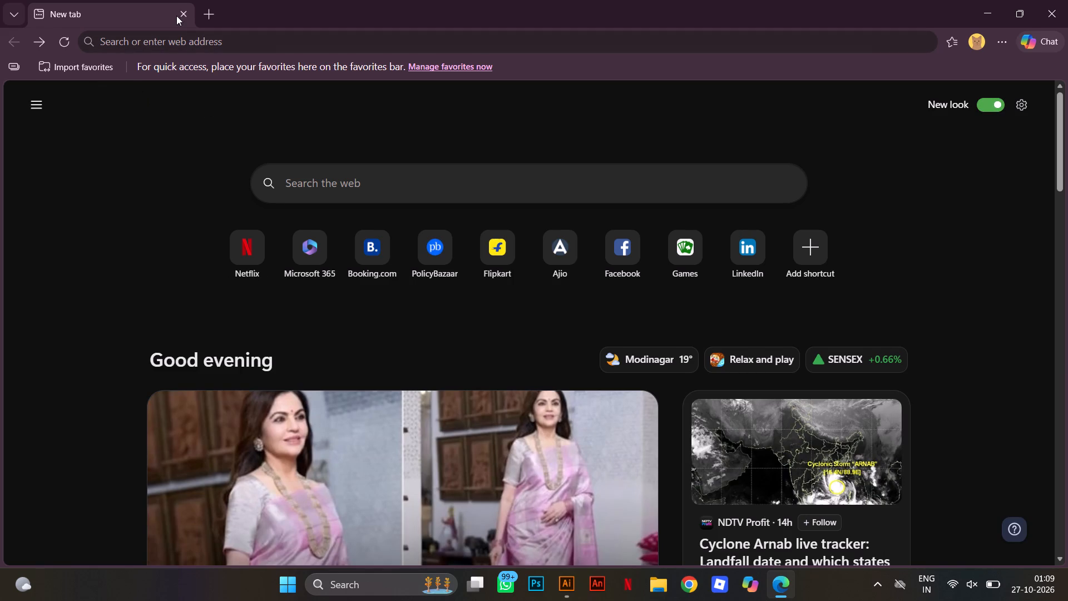
left_click(456, 163)
left_click(1067, 0)
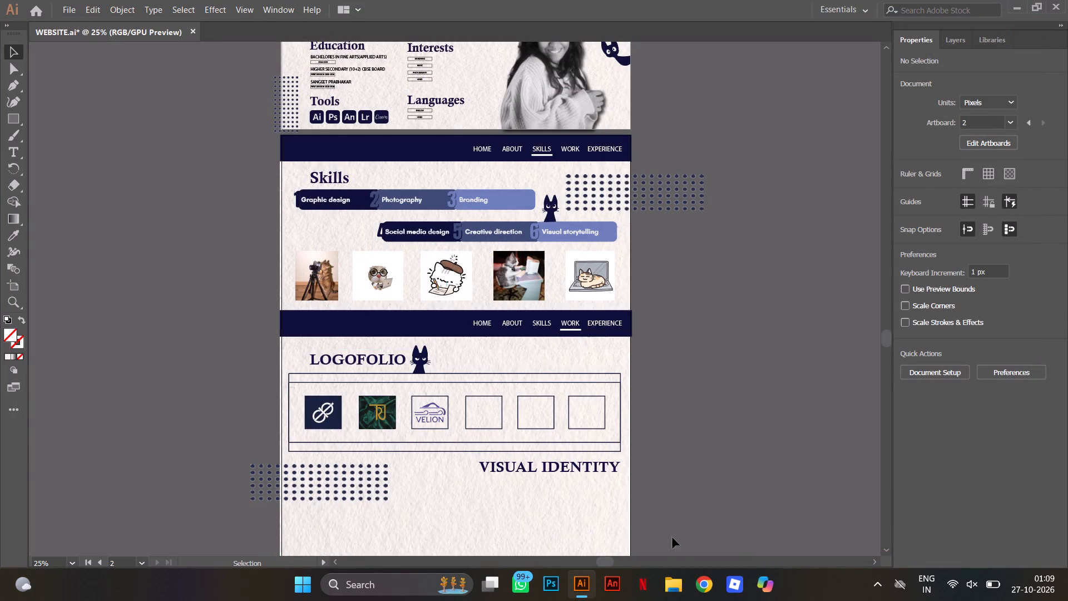
Place the images magazine 1-01 and magazine 2-01 from drive D's submission folder into WEBSITE.ai over the Work section.
left_click(662, 588)
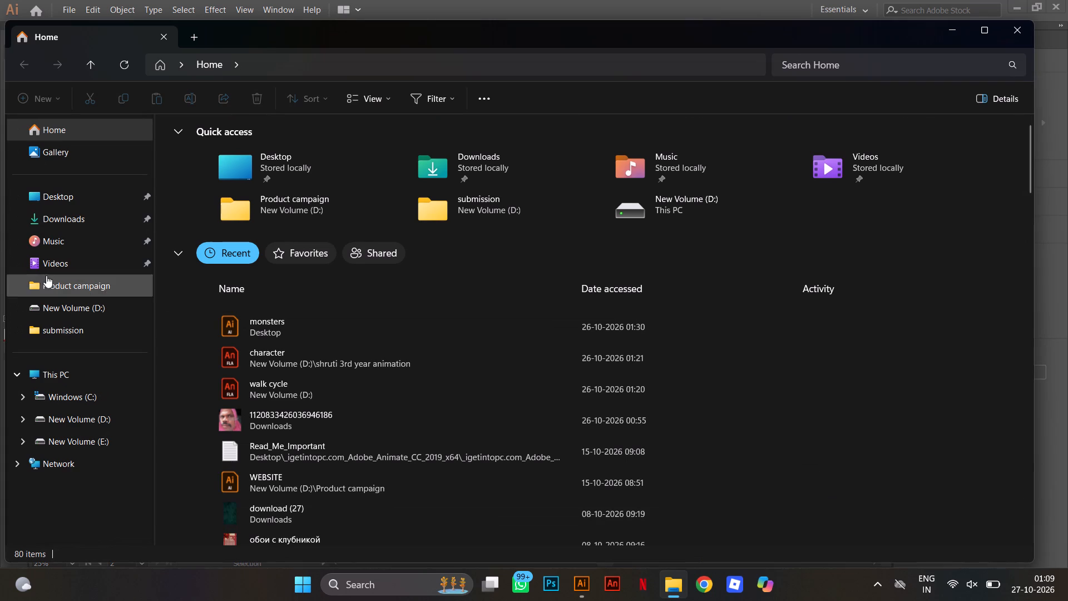
left_click(70, 428)
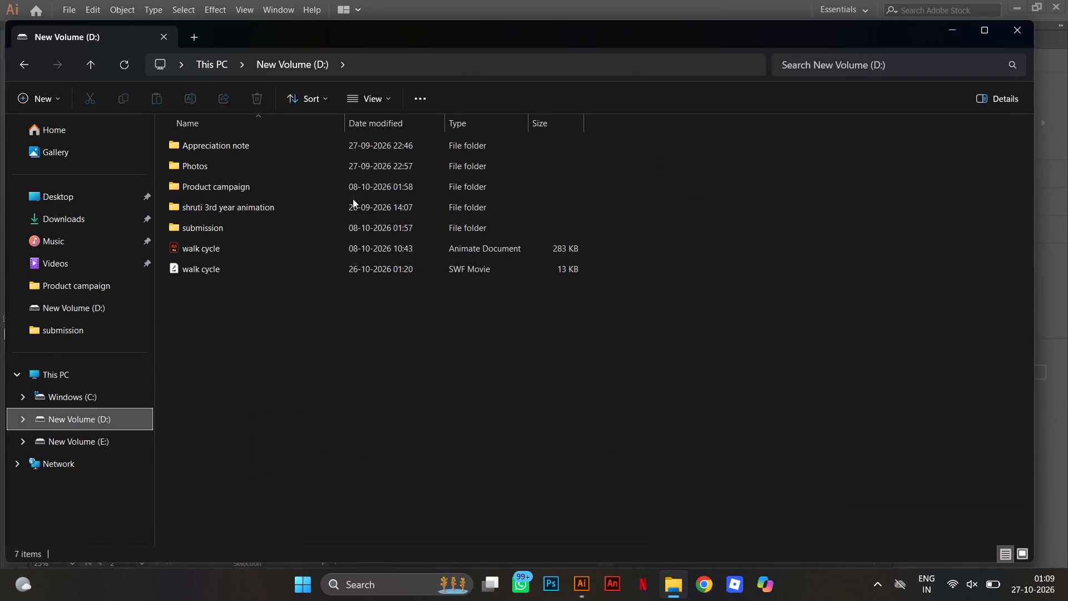
double_click(347, 220)
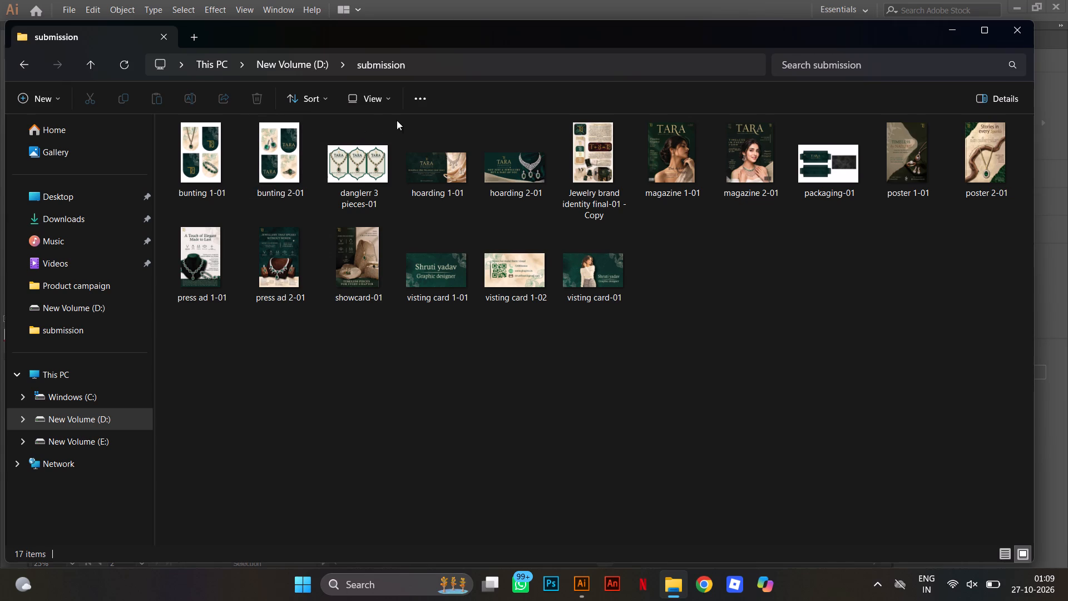
left_click(680, 189)
left_click(735, 187, "shift")
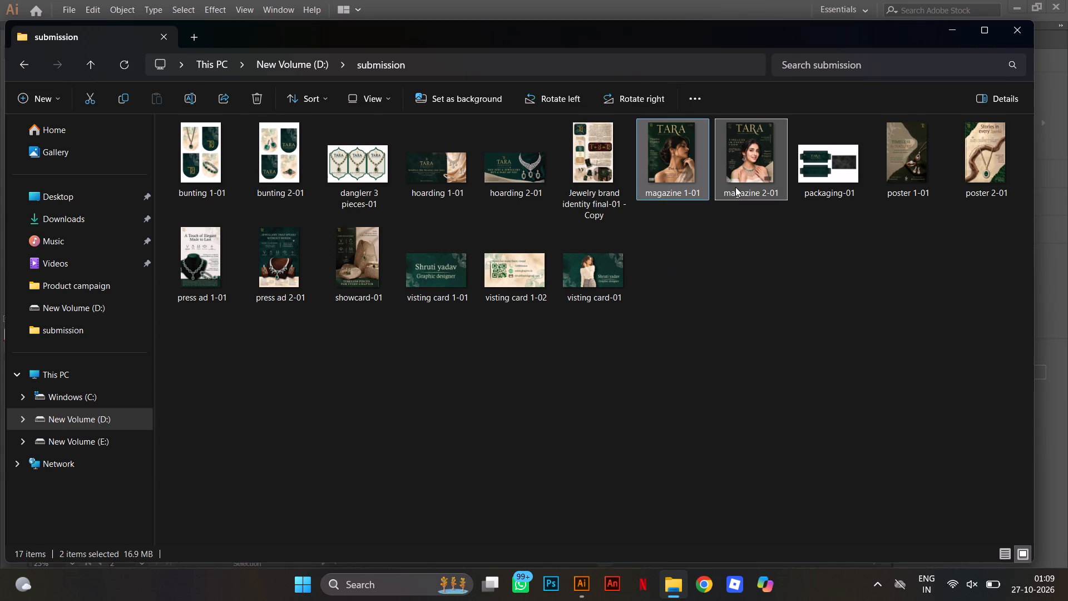
left_click_drag(734, 185, 650, 548)
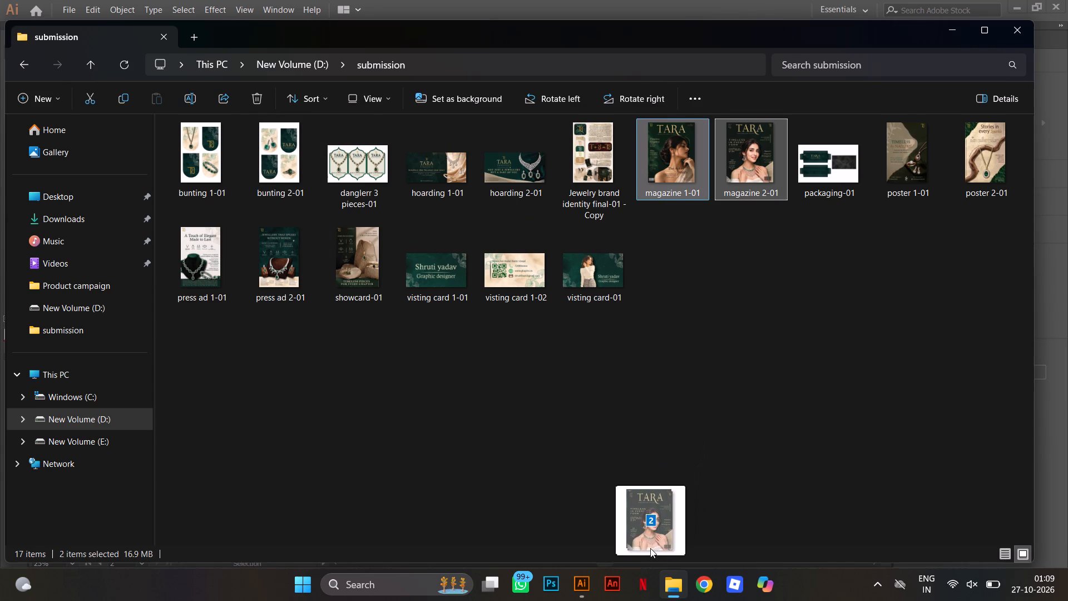
left_click_drag(650, 548, 516, 477)
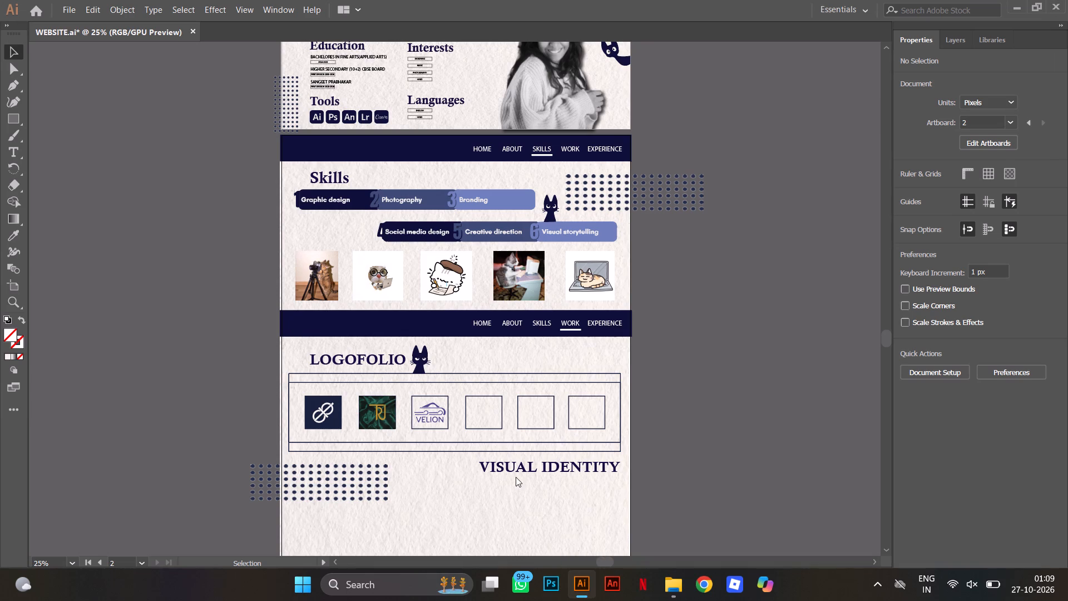
left_click_drag(516, 477, 516, 494)
scroll(598, 442, "down", 5)
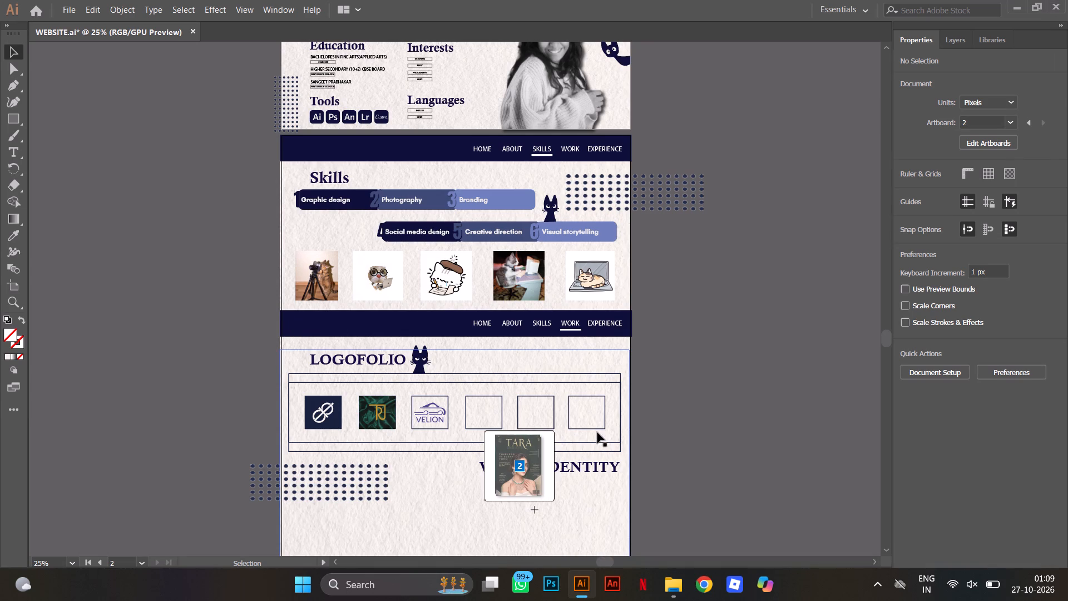
scroll(725, 317, "down", 9)
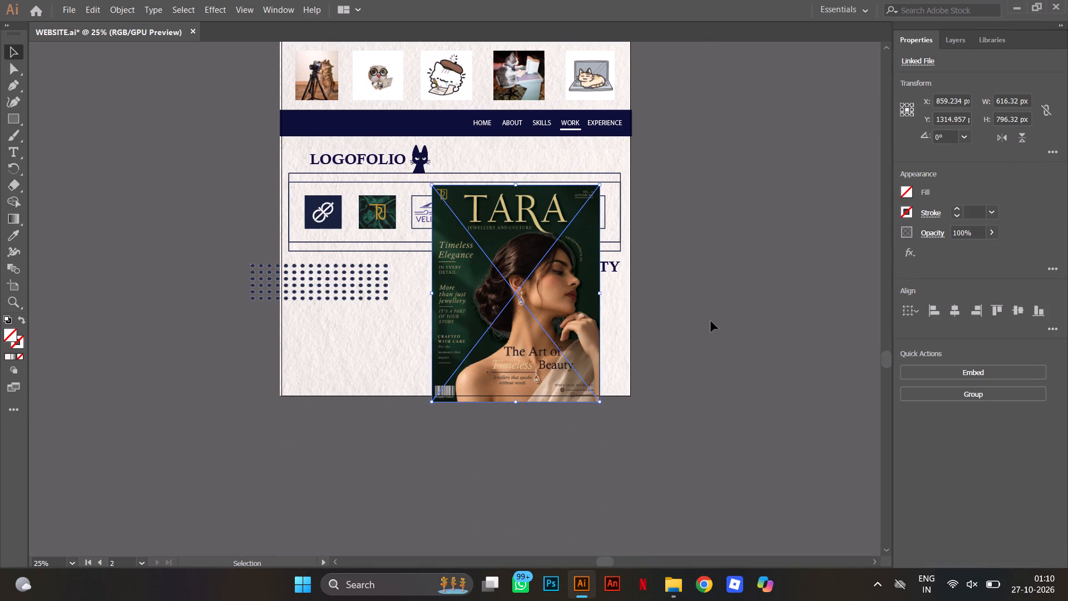
Move the two stacked magazine covers down to about X 389 px, Y 1975 px and embed both images.
scroll(711, 321, "down", 8)
left_click_drag(536, 258, 408, 437)
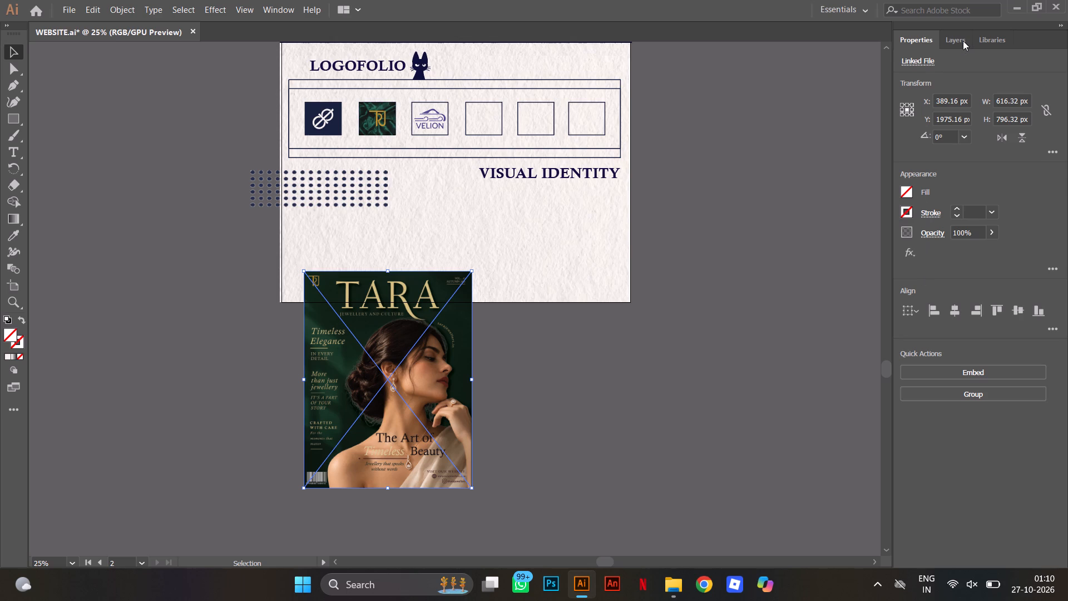
left_click(988, 370)
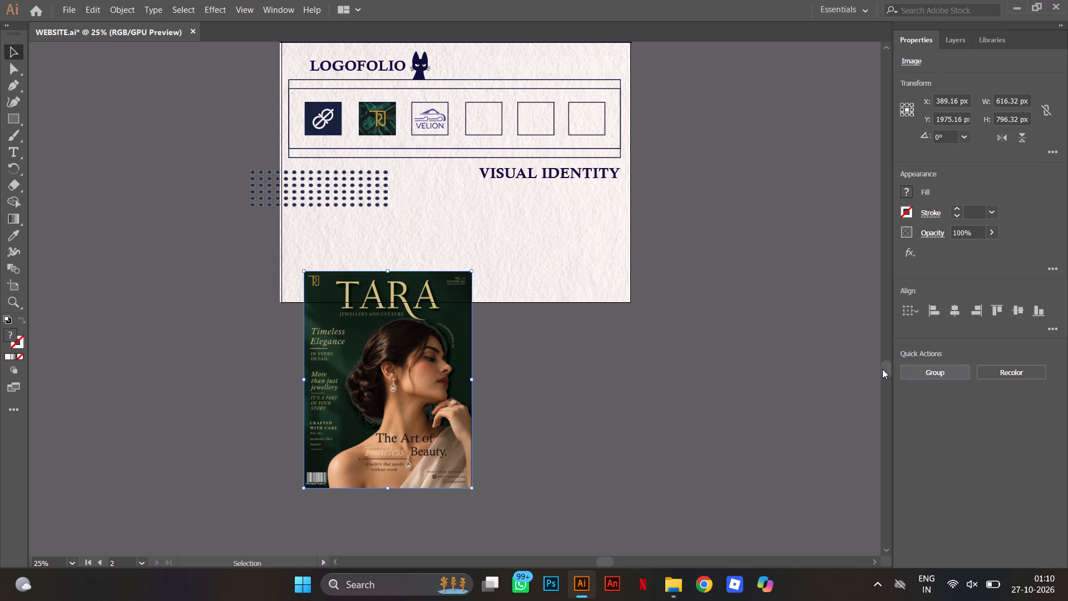
Separate the stacked TARA covers side by side with level tops, placing the front-facing portrait cover at about X 262 px, Y 1959 px.
left_click(568, 379)
left_click_drag(437, 387, 624, 372)
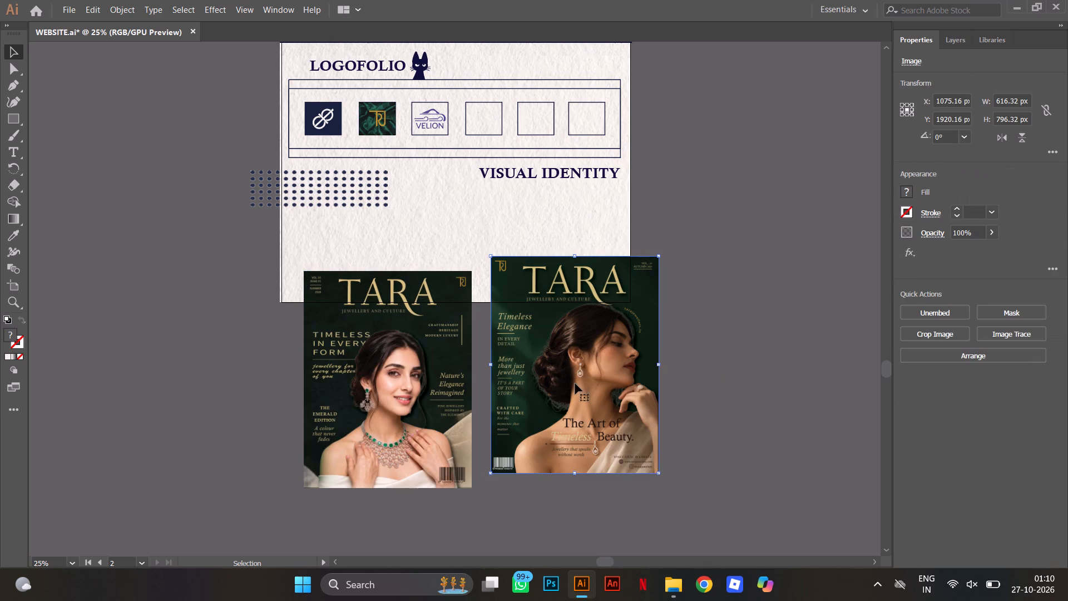
left_click_drag(577, 382, 623, 393)
left_click(448, 407)
left_click_drag(453, 407, 467, 405)
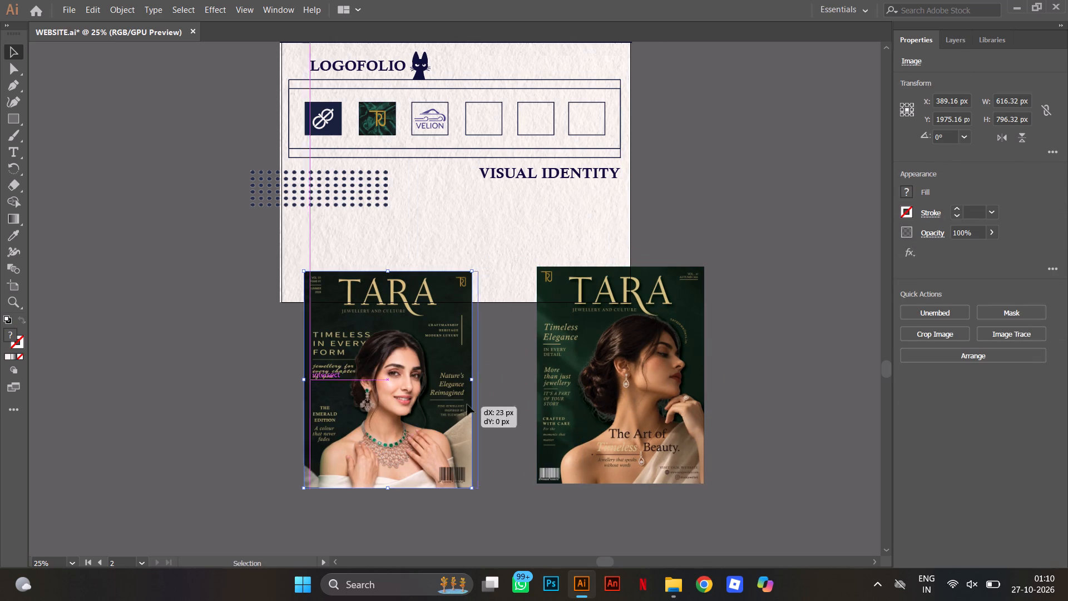
left_click_drag(467, 405, 491, 401)
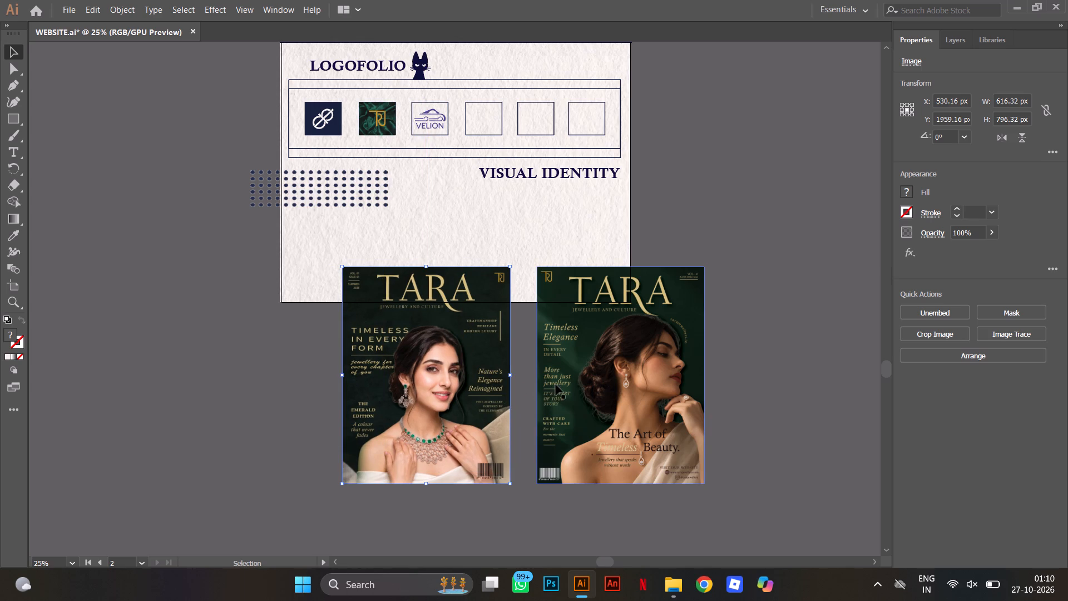
left_click_drag(474, 427, 401, 426)
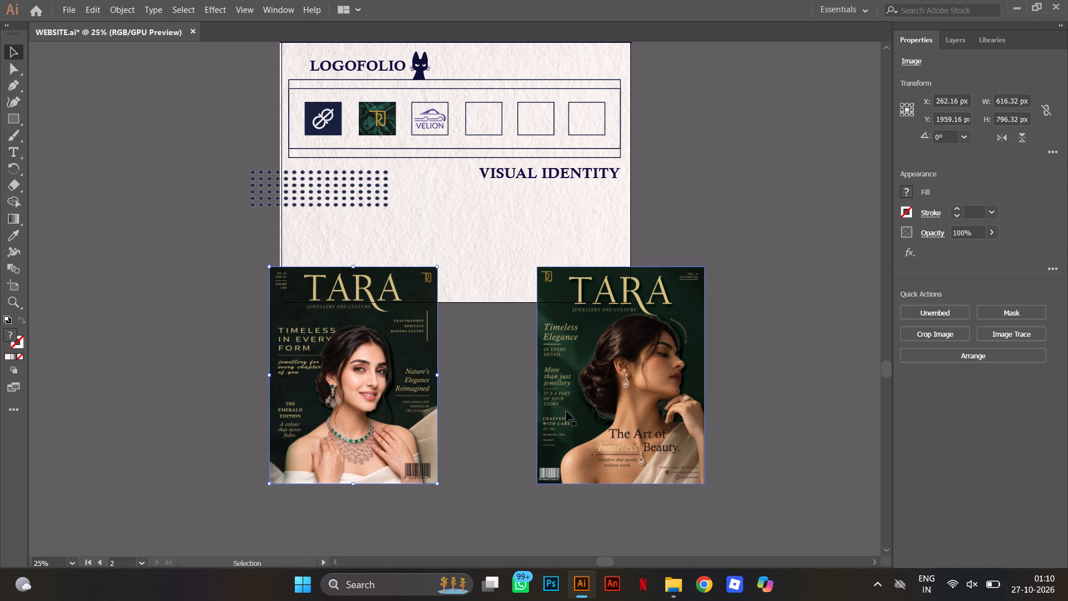
Move both TARA covers together so the pair is centred at about X 418 px, Y 1971 px.
left_click_drag(566, 411, 475, 415, "shift")
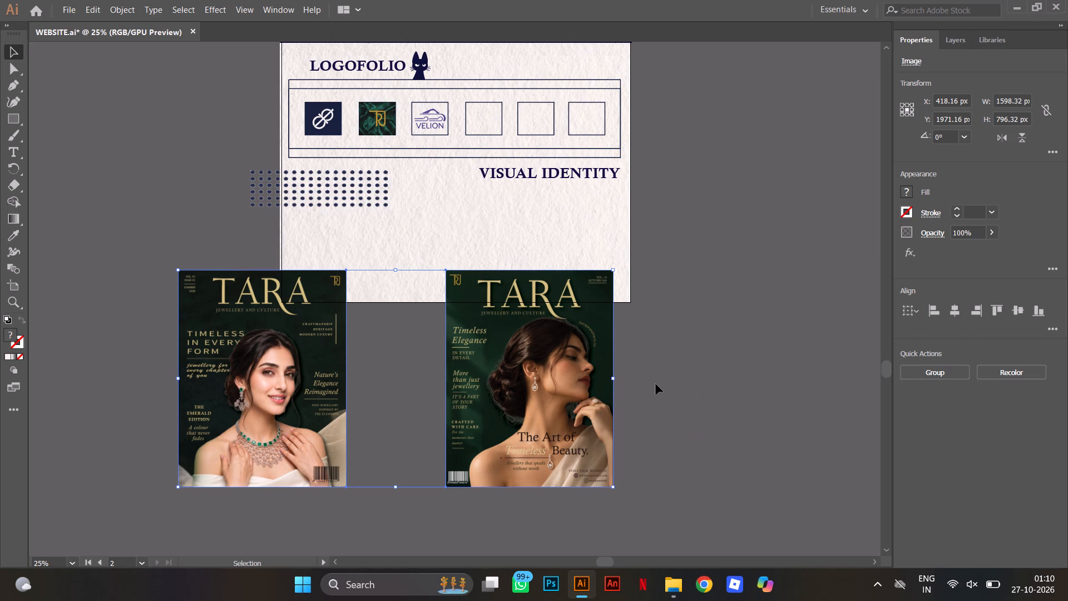
left_click(671, 386)
left_click_drag(145, 402, 754, 481)
left_click(730, 479)
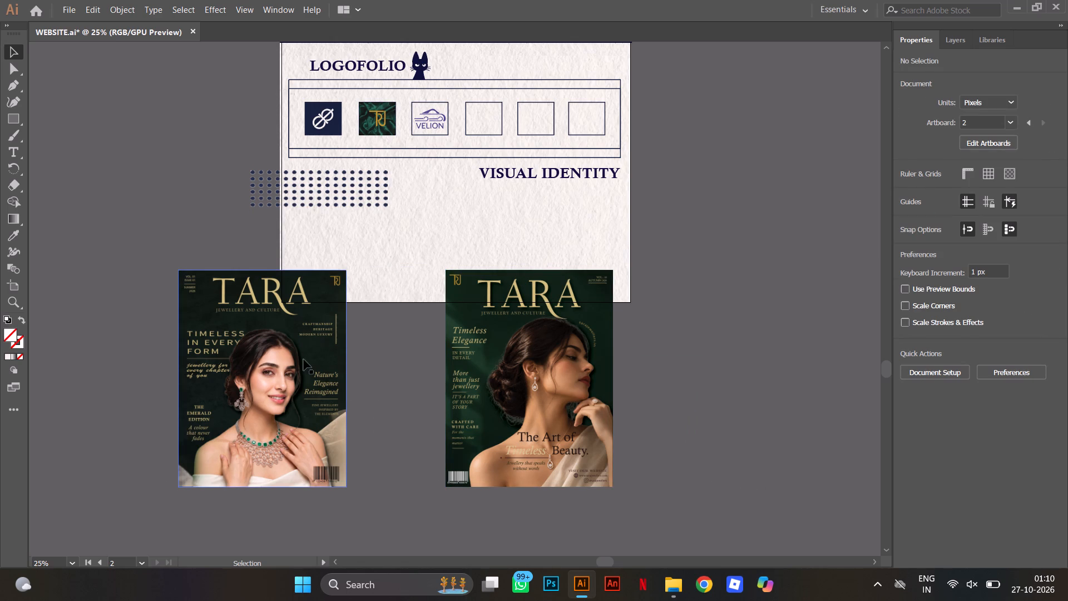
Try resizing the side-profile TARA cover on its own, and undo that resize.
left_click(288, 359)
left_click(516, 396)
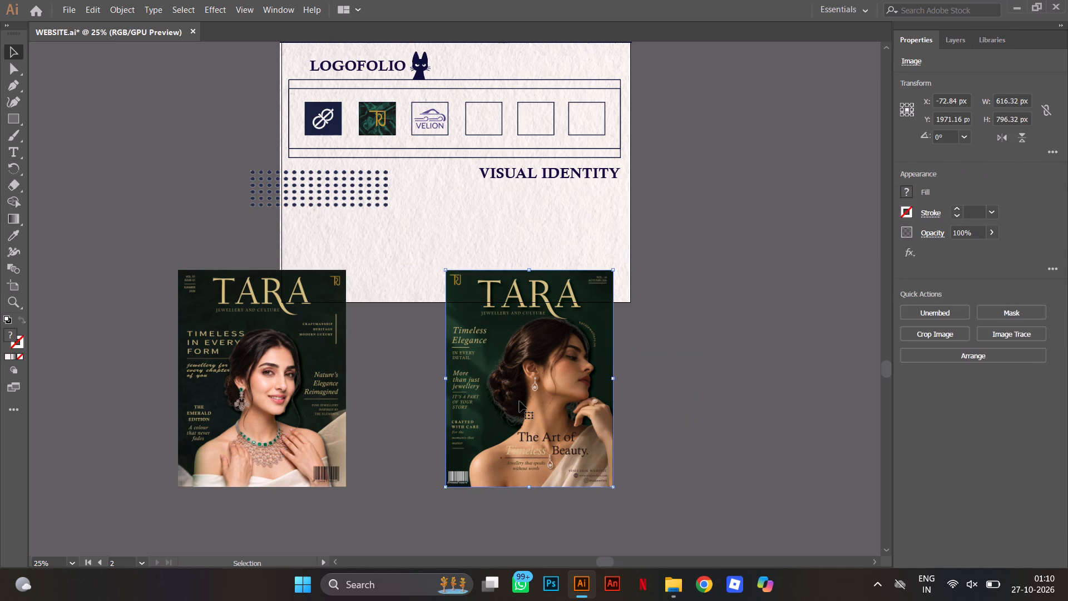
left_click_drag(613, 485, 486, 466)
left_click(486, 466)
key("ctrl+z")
Scale both TARA covers together to about 807 × 402 px and move the pair to about X 419 px, Y 1573 px.
left_click(317, 425, "shift")
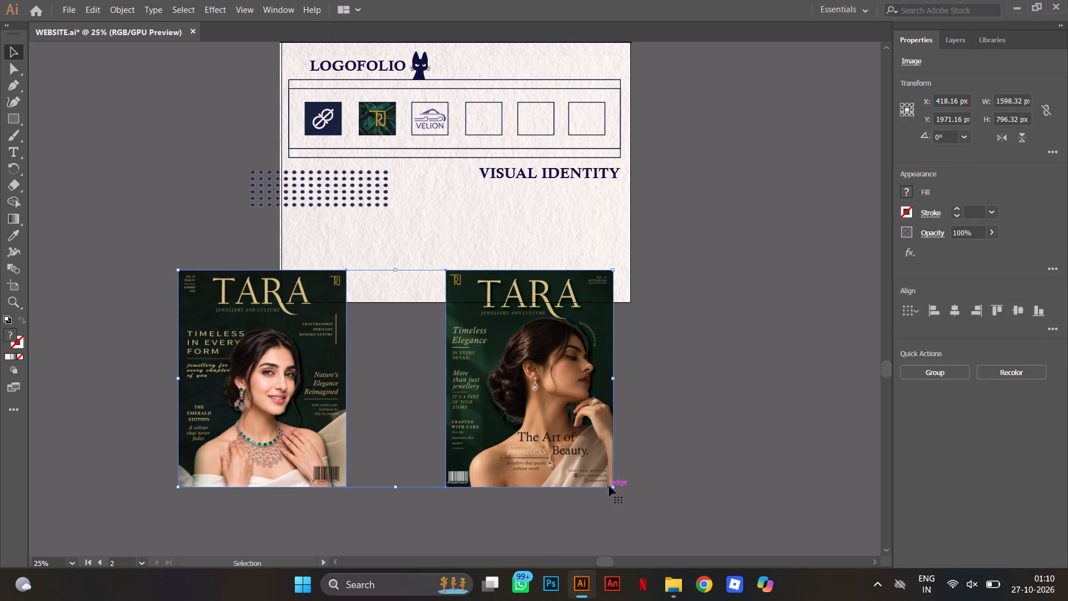
left_click_drag(612, 486, 416, 442)
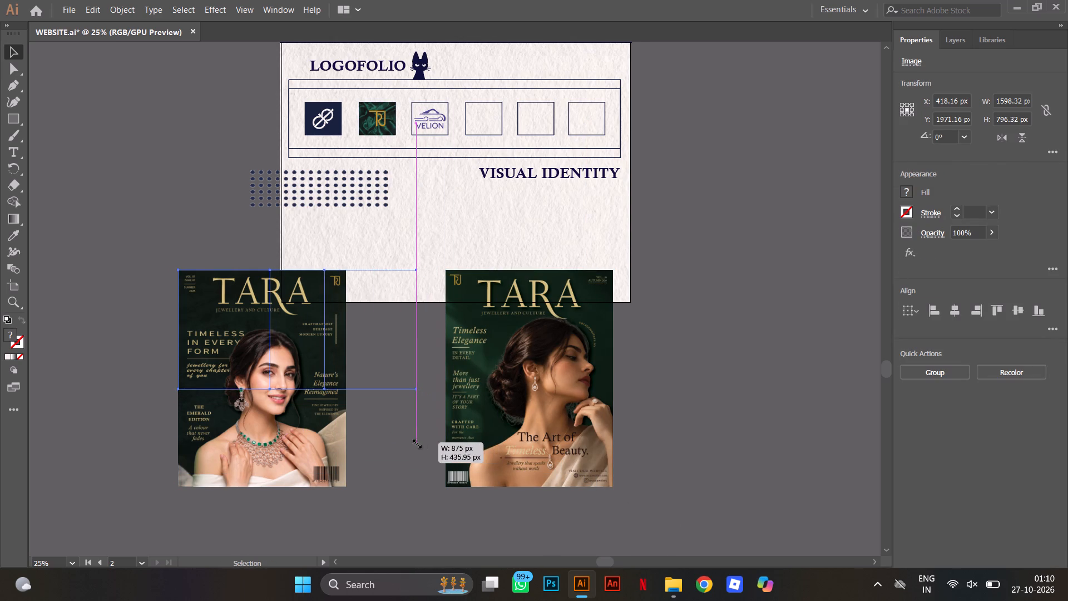
left_click_drag(416, 442, 398, 439)
left_click_drag(351, 370, 539, 302)
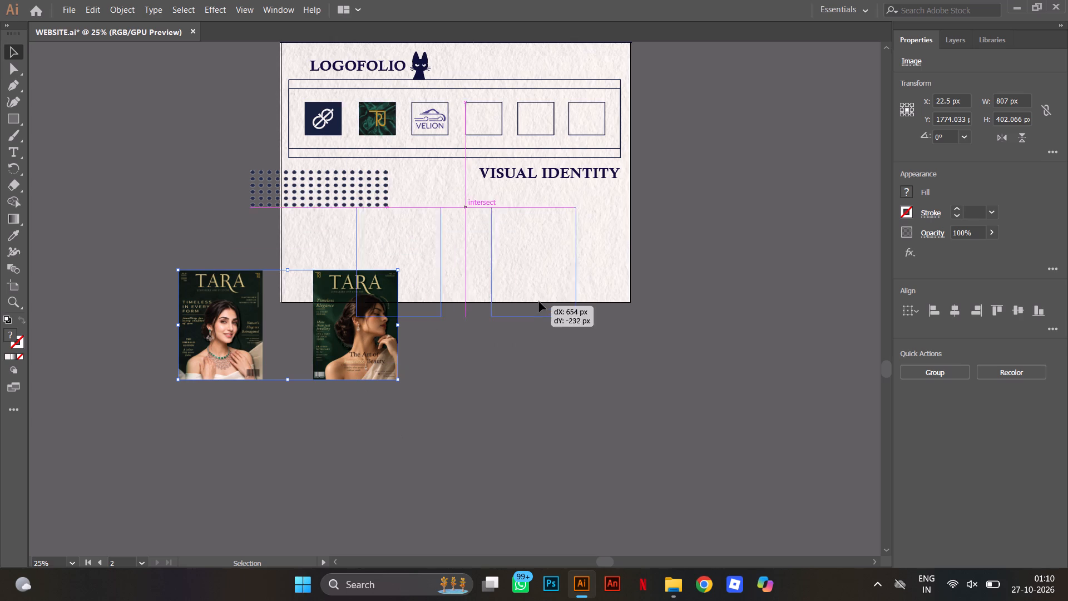
left_click_drag(539, 302, 562, 287)
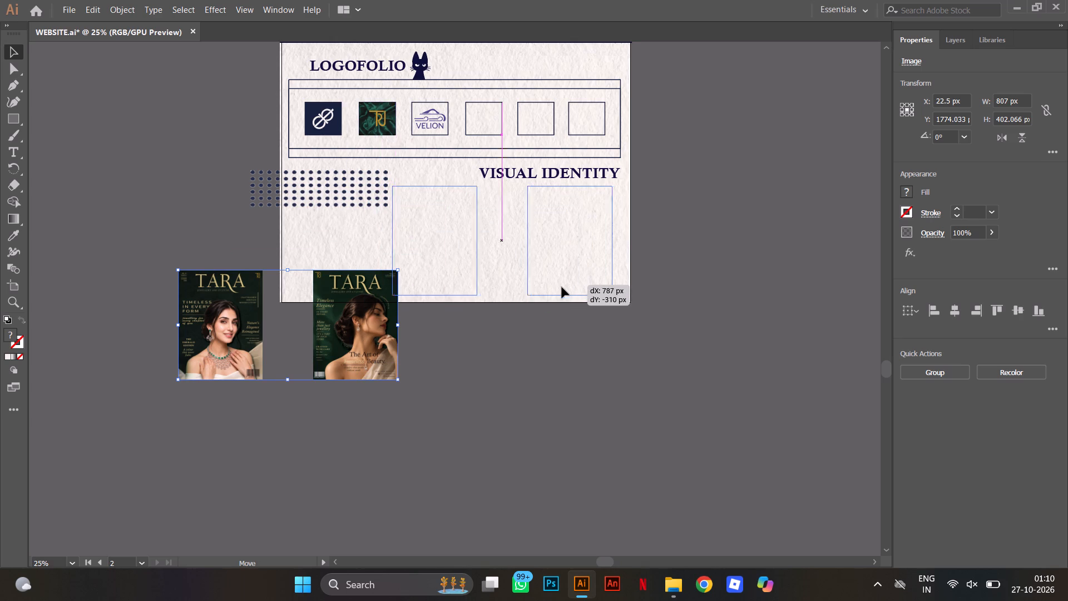
left_click_drag(562, 287, 459, 316)
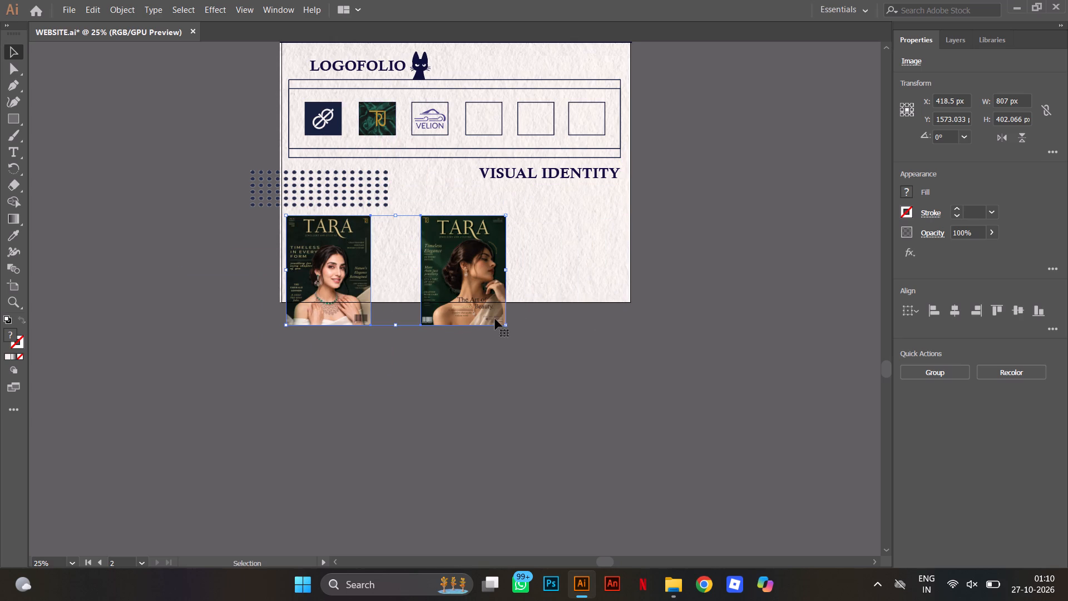
Scale the pair of TARA covers down proportionally to about 463 × 231 px overall, fitting it inside the artboard's lower area.
left_click_drag(503, 324, 448, 288)
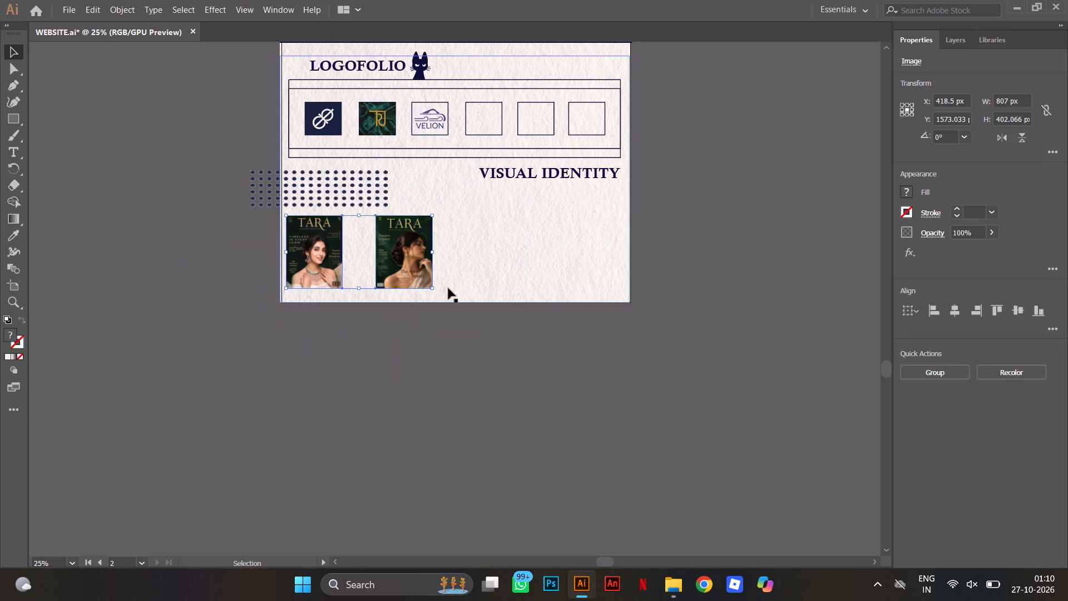
key("ctrl+equal")
key("ctrl+equal")
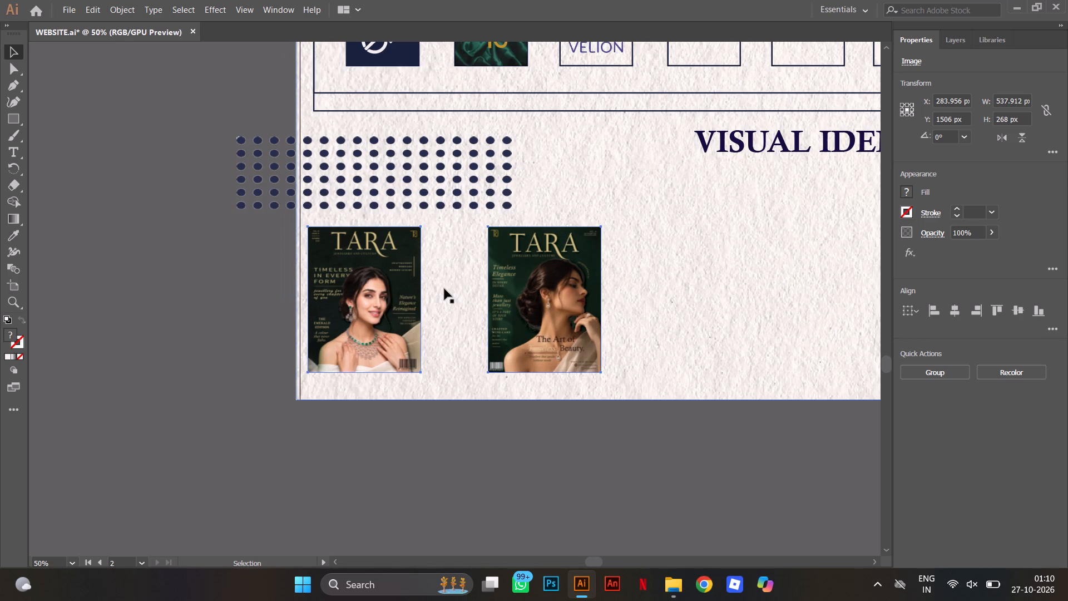
key("ctrl+equal")
key("ctrl+equal")
key("ctrl+equal")
key("ctrl+equal")
key("ctrl+equal")
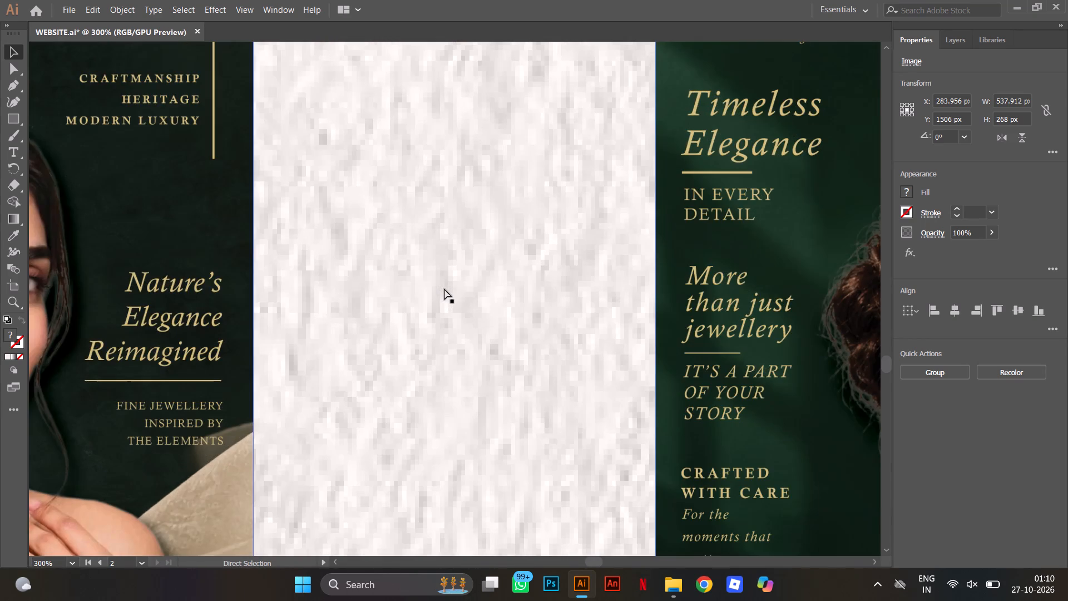
key("ctrl+minus")
key("ctrl+minus")
key("ctrl+minus")
key("ctrl+minus")
key("ctrl+minus")
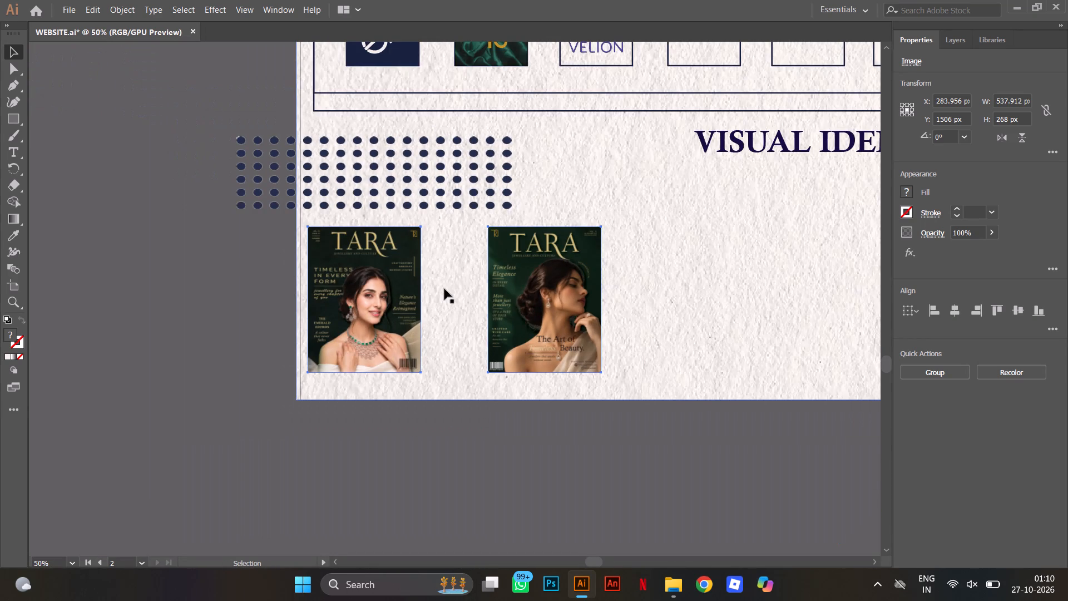
left_click_drag(600, 372, 597, 372)
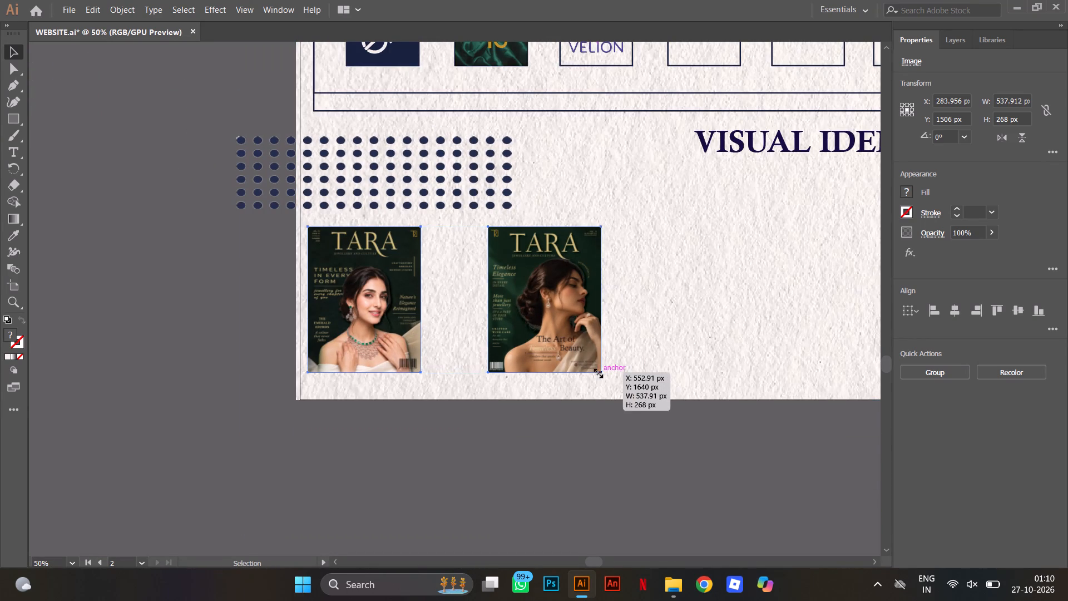
left_click_drag(597, 372, 562, 354)
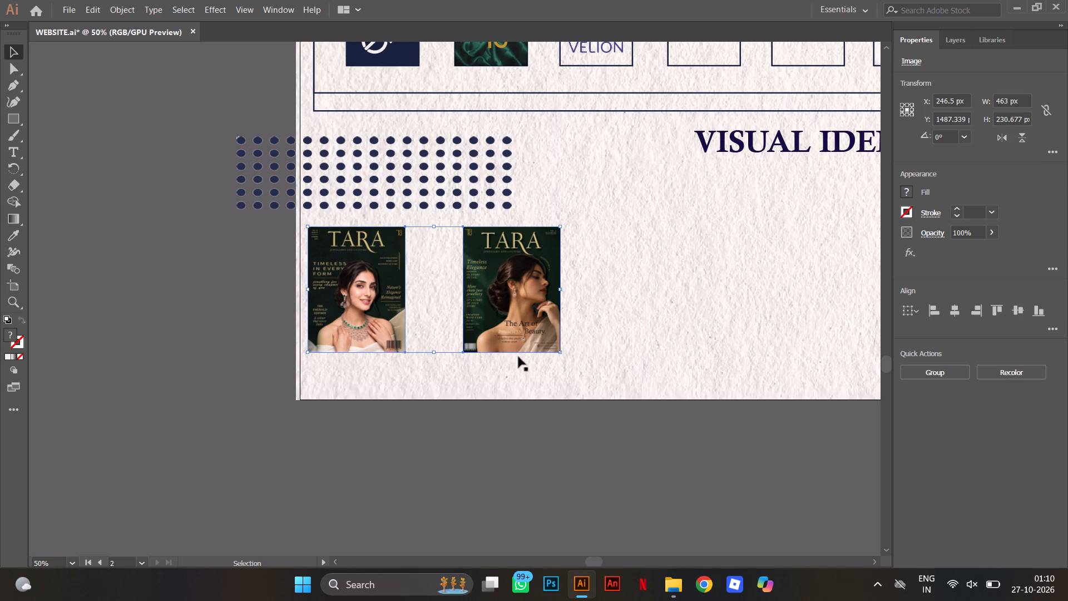
Shift the front-facing TARA cover horizontally towards the side-profile cover, keeping their tops level.
left_click(482, 456)
left_click(508, 292)
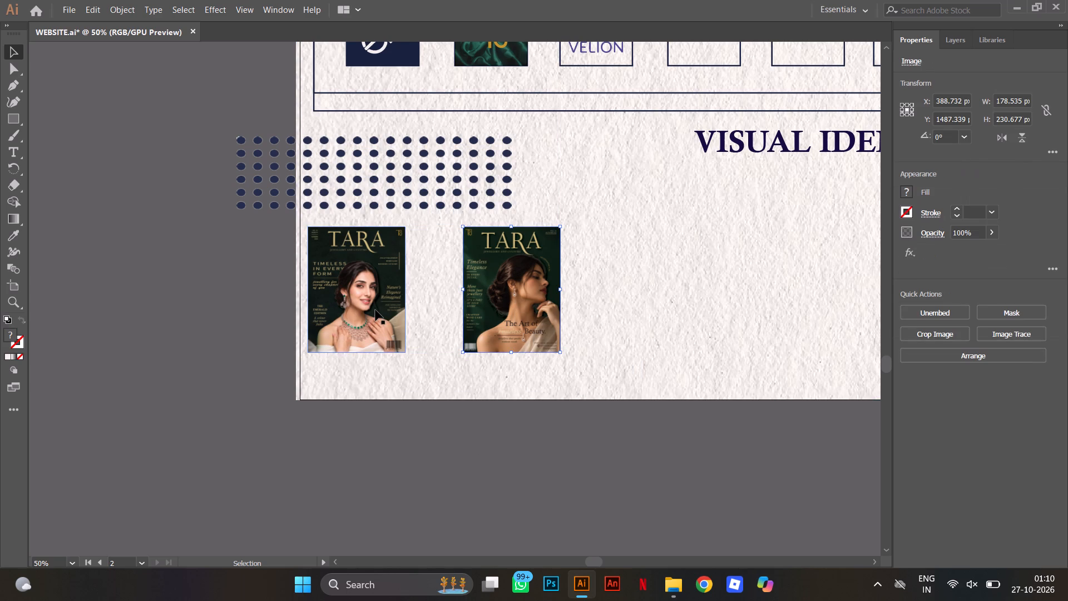
left_click_drag(375, 309, 383, 310)
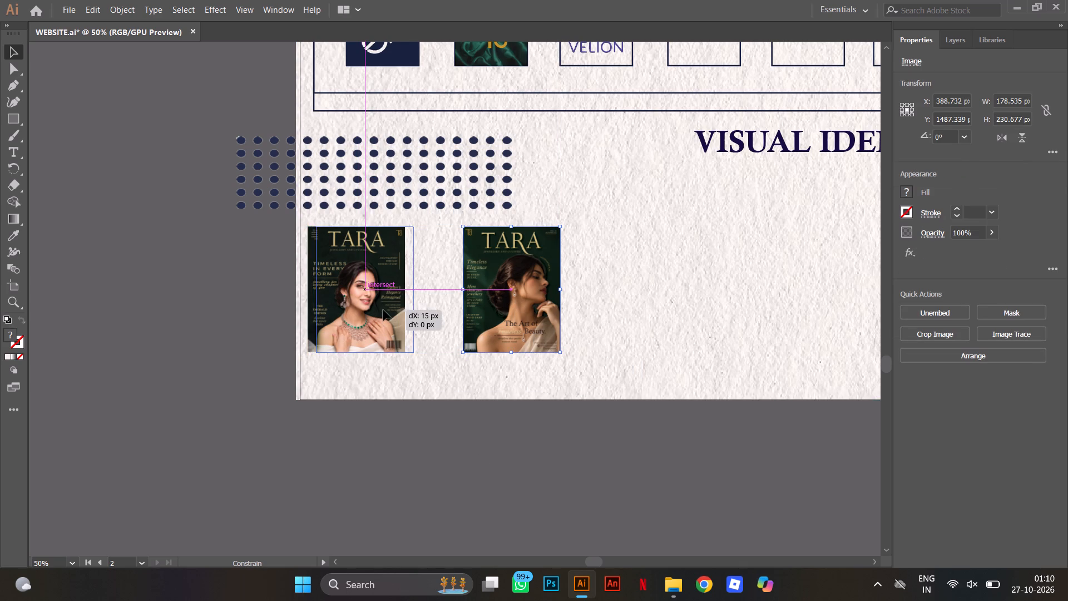
left_click_drag(383, 310, 392, 311)
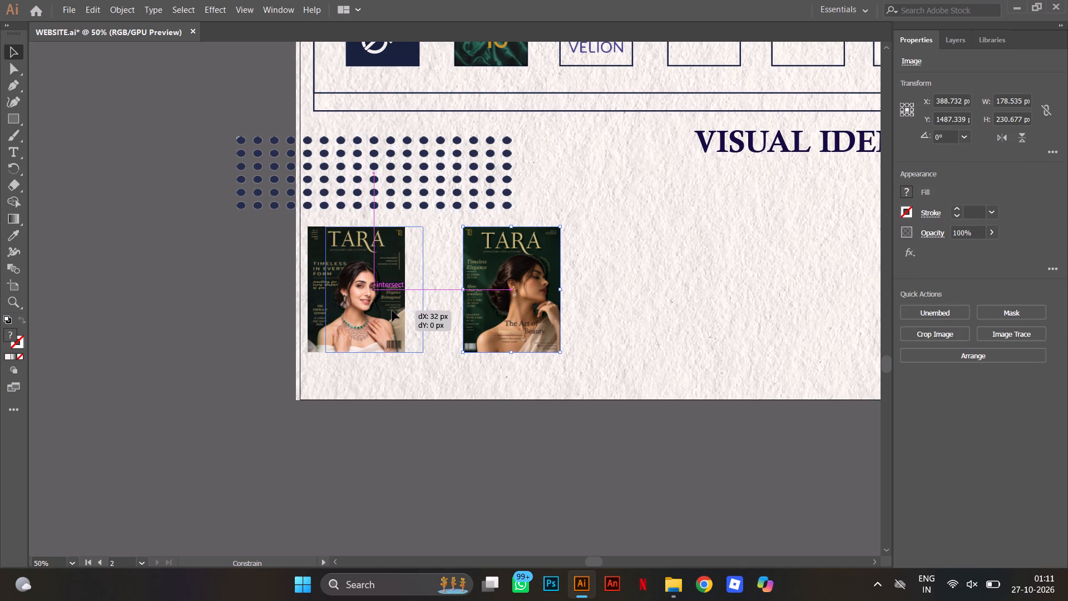
left_click_drag(392, 311, 390, 311)
left_click(245, 315)
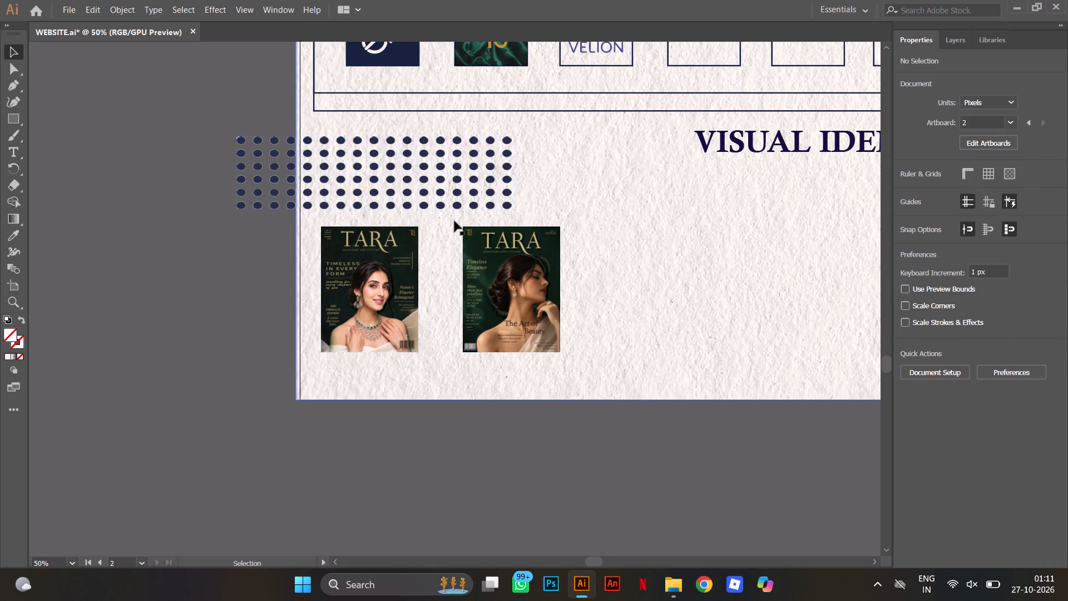
Nudge the dotted pattern above the covers upward to Y 1269 px.
left_click(476, 186)
key("Up")
key("Up")
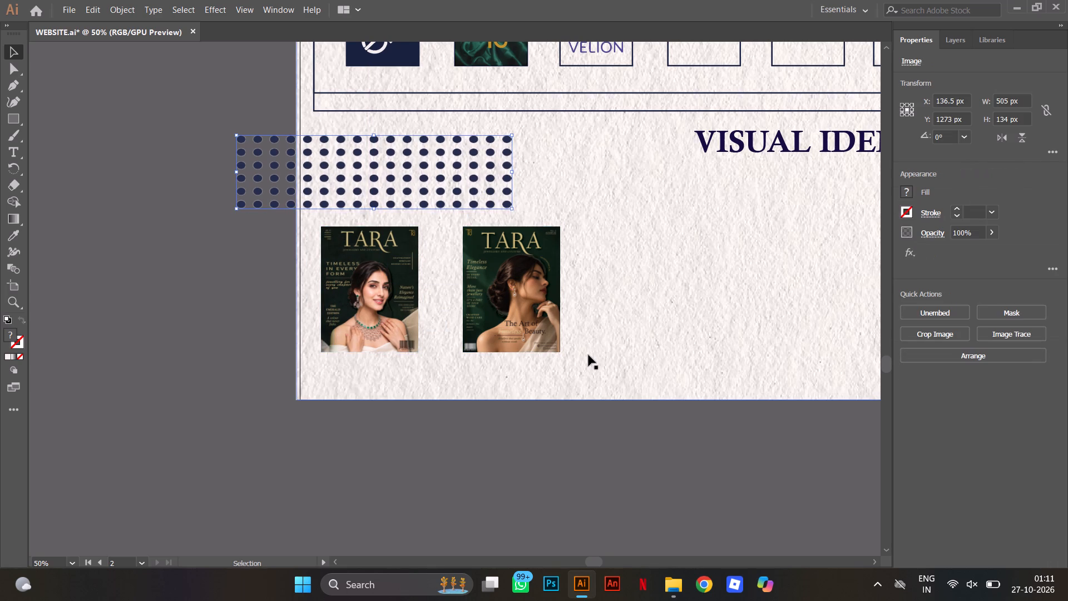
key("Up")
key("Up")
key("Up")
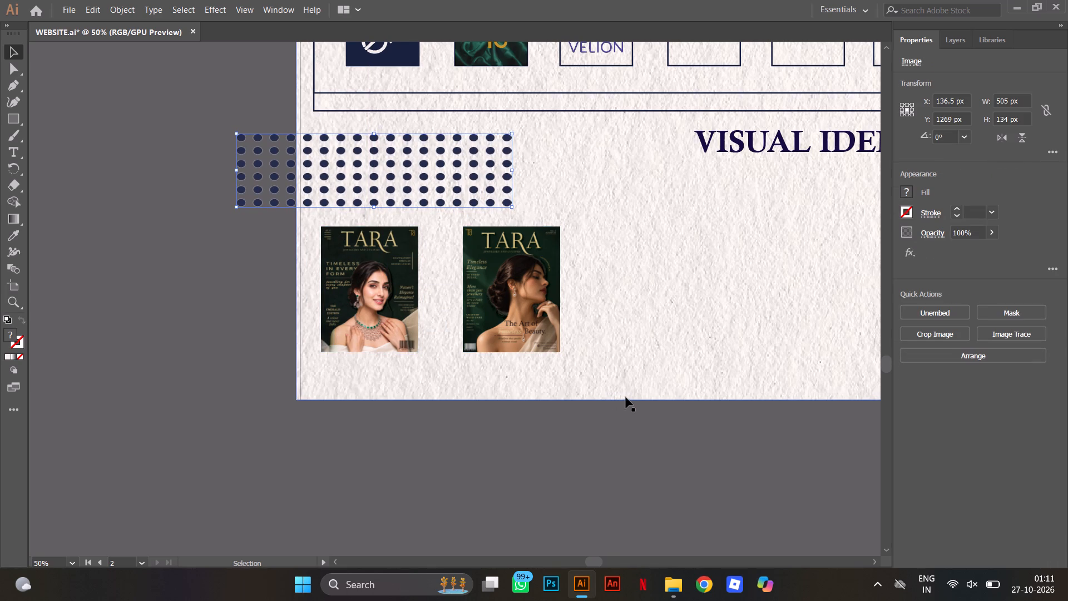
left_click(614, 459)
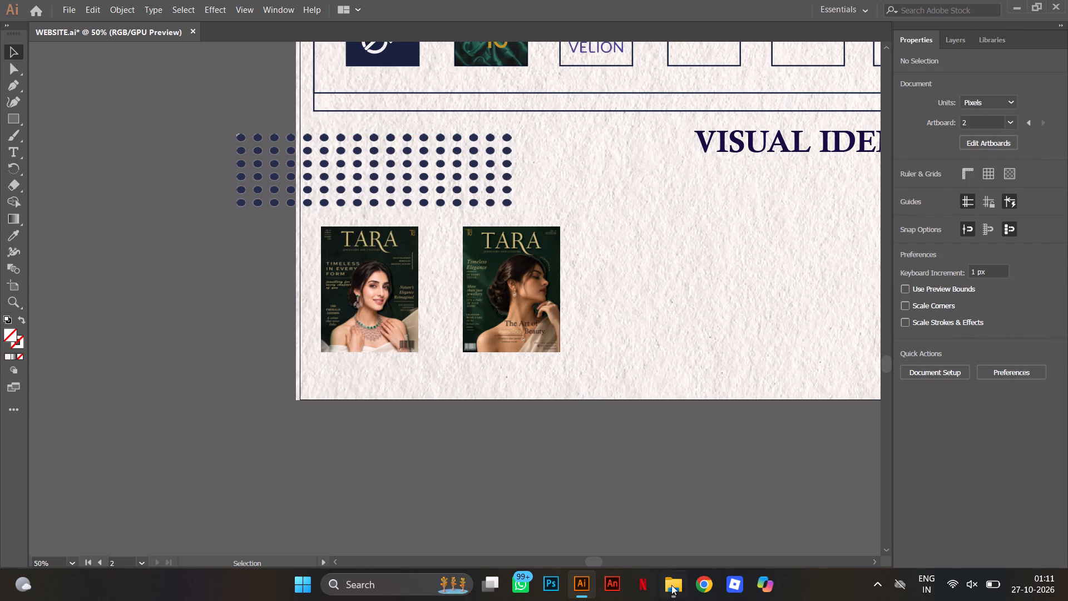
Bring the hoarding 1-01 image from the submission folder into the website document and embed it.
left_click(676, 592)
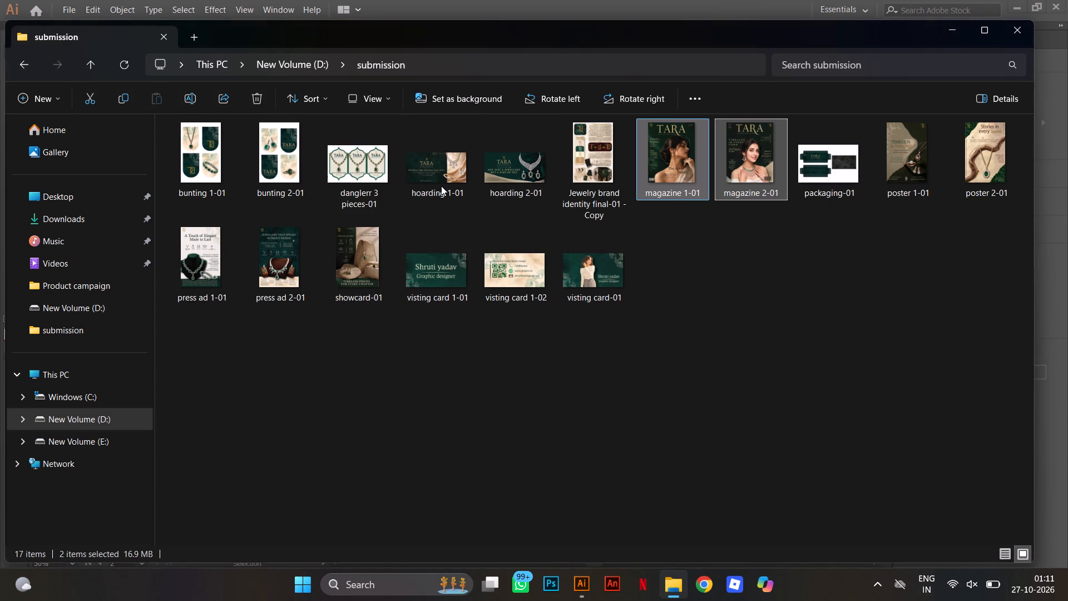
left_click_drag(441, 186, 587, 593)
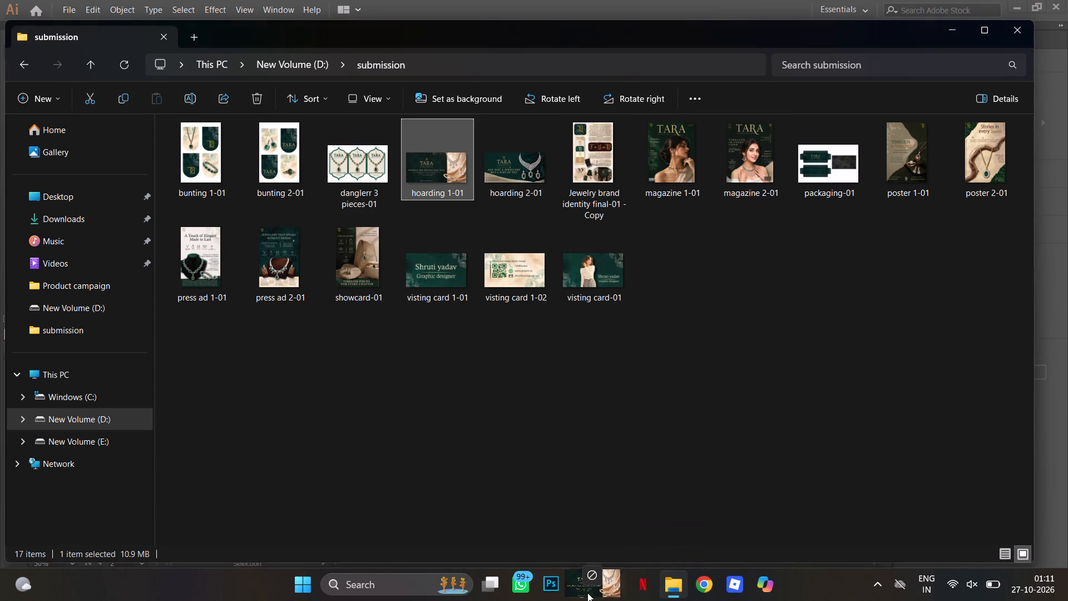
left_click_drag(587, 593, 632, 223)
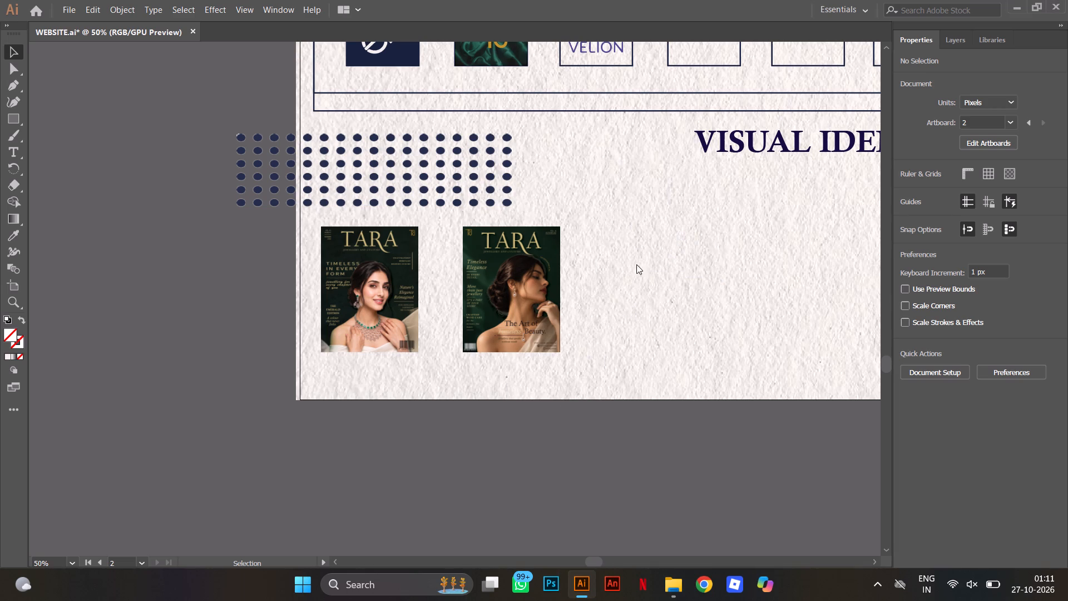
left_click_drag(630, 365, 542, 432)
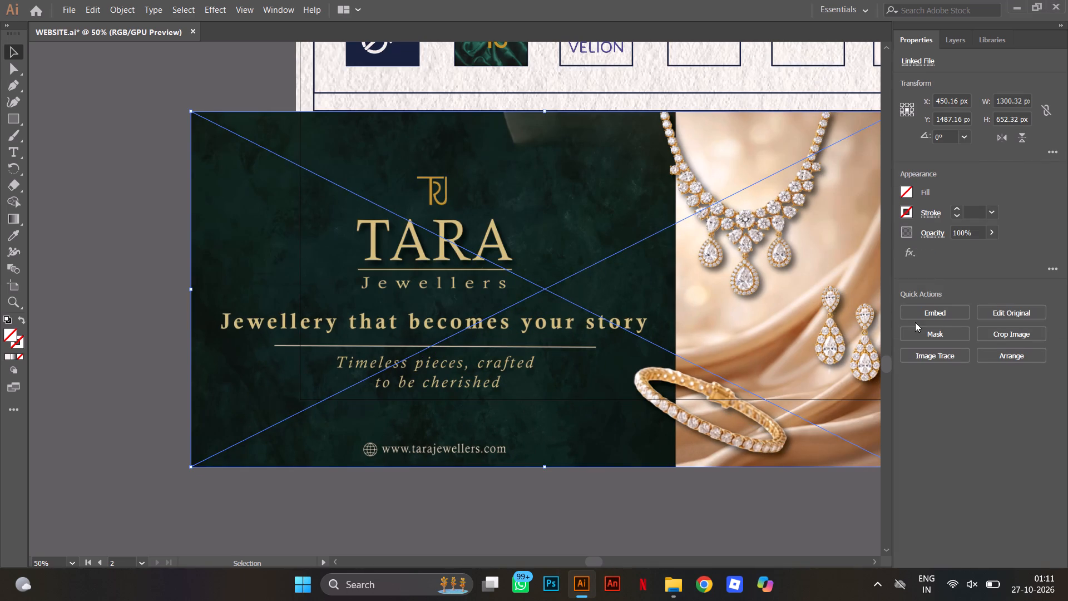
left_click_drag(940, 318, 946, 323)
left_click(933, 309)
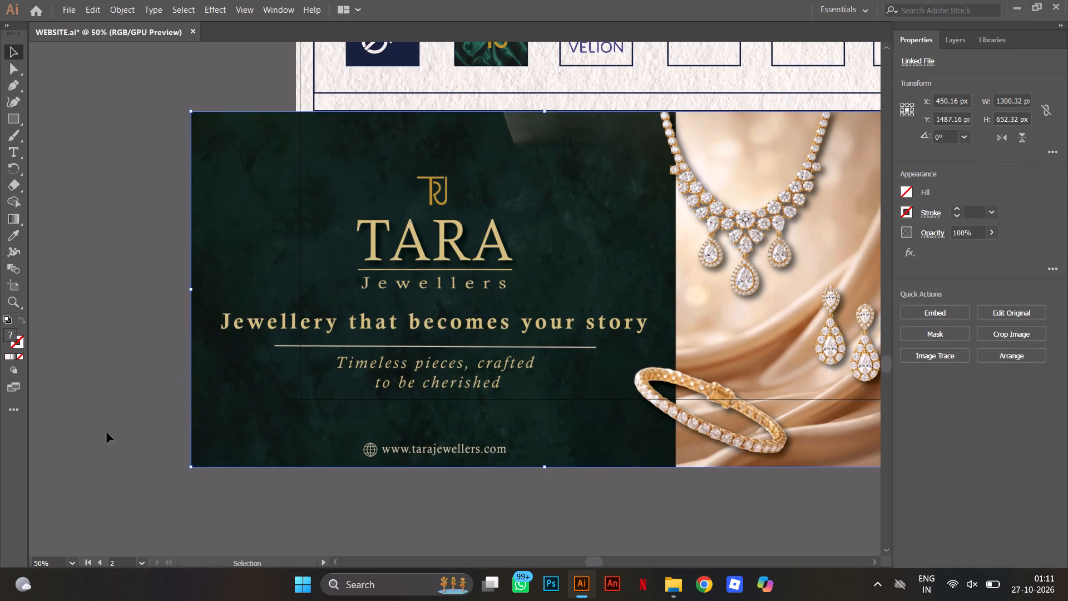
Scale the hoarding image to about 395 × 198 px and place it beside the side-profile cover at about X 706 px, Y 1471 px.
left_click_drag(191, 468, 463, 324)
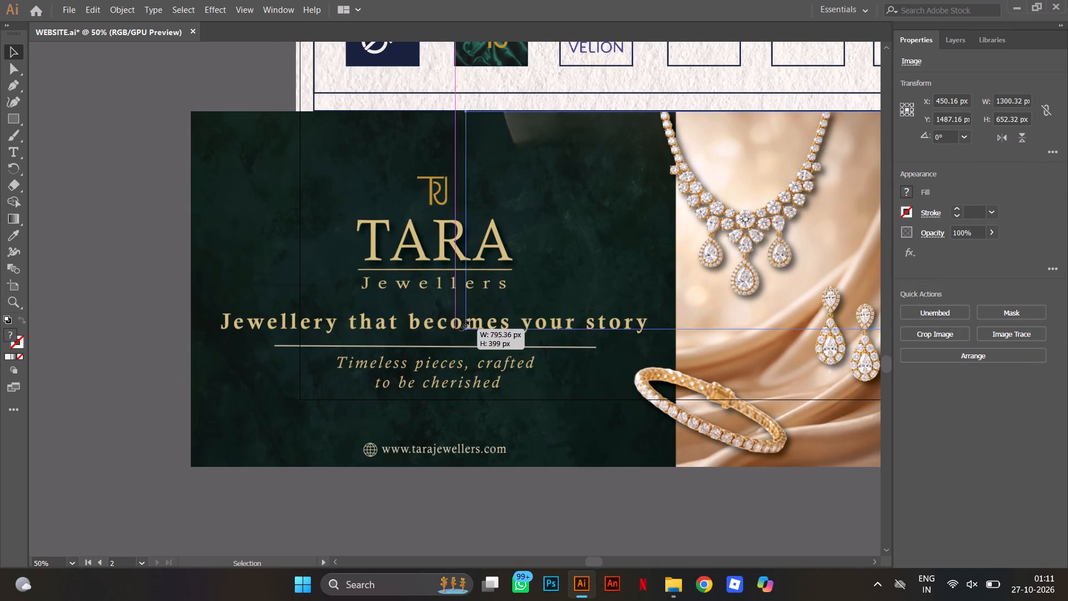
left_click_drag(463, 324, 612, 219)
left_click_drag(750, 178, 666, 219)
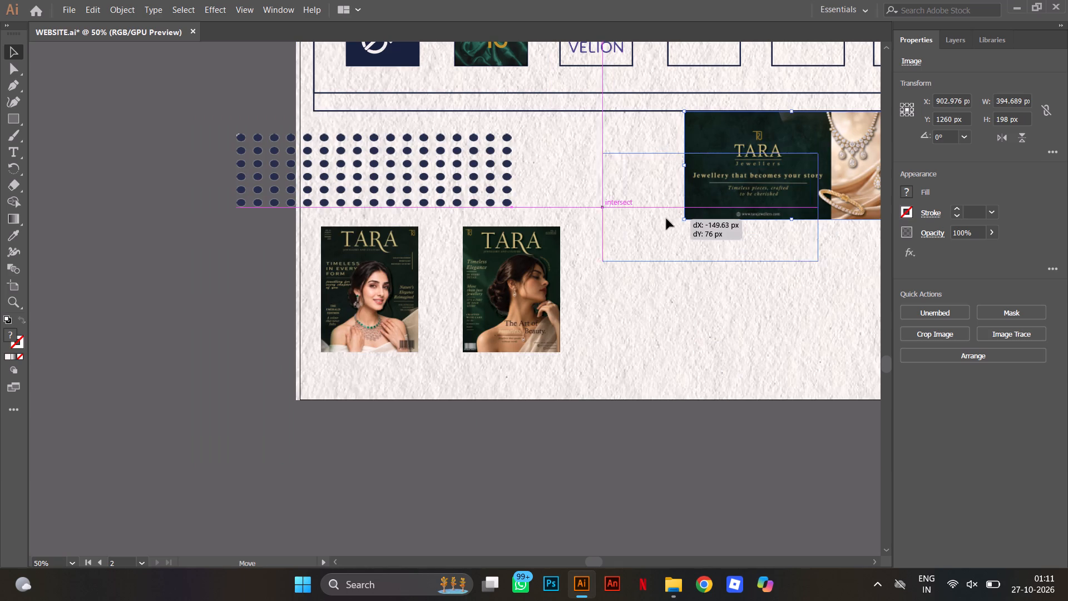
left_click_drag(666, 219, 673, 297)
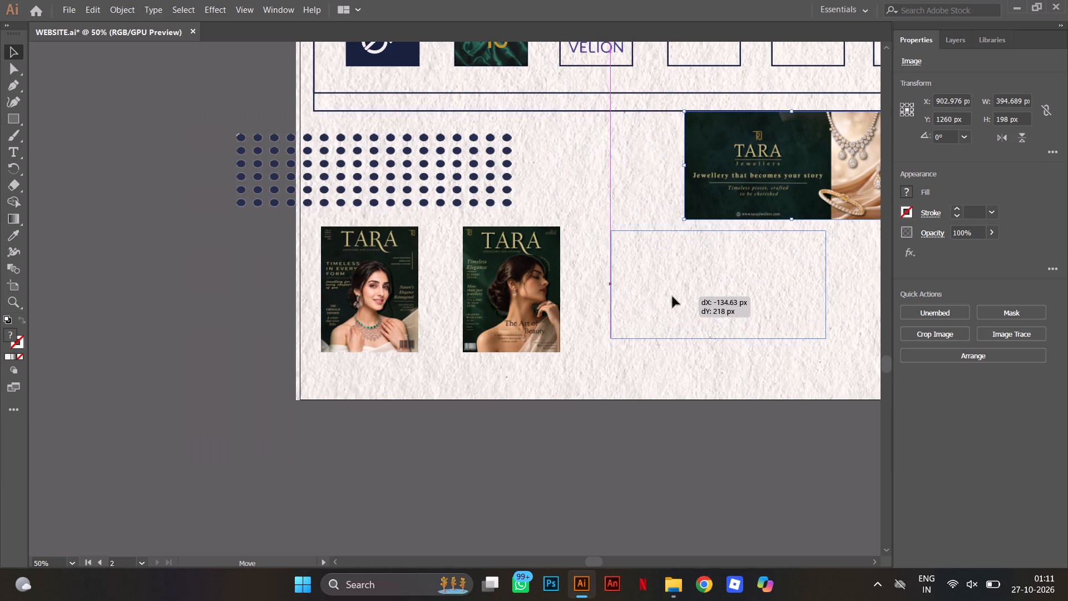
left_click_drag(673, 297, 643, 293)
Resize the hoarding image proportionally to about 424 × 213 px, keeping its top level with the covers.
left_click(793, 334)
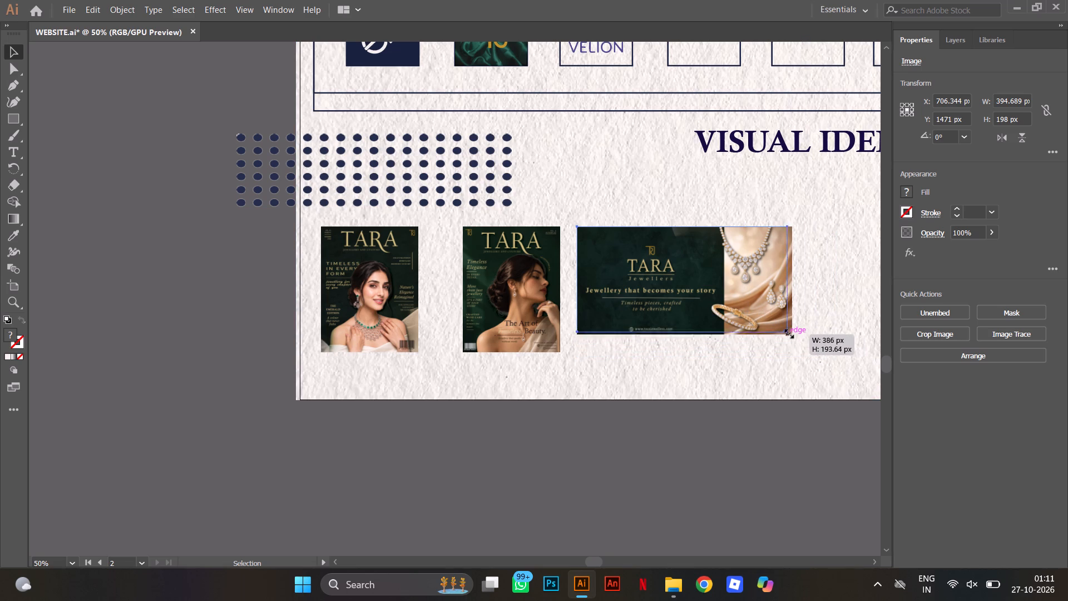
left_click(789, 334, "shift")
left_click_drag(787, 333, 807, 347)
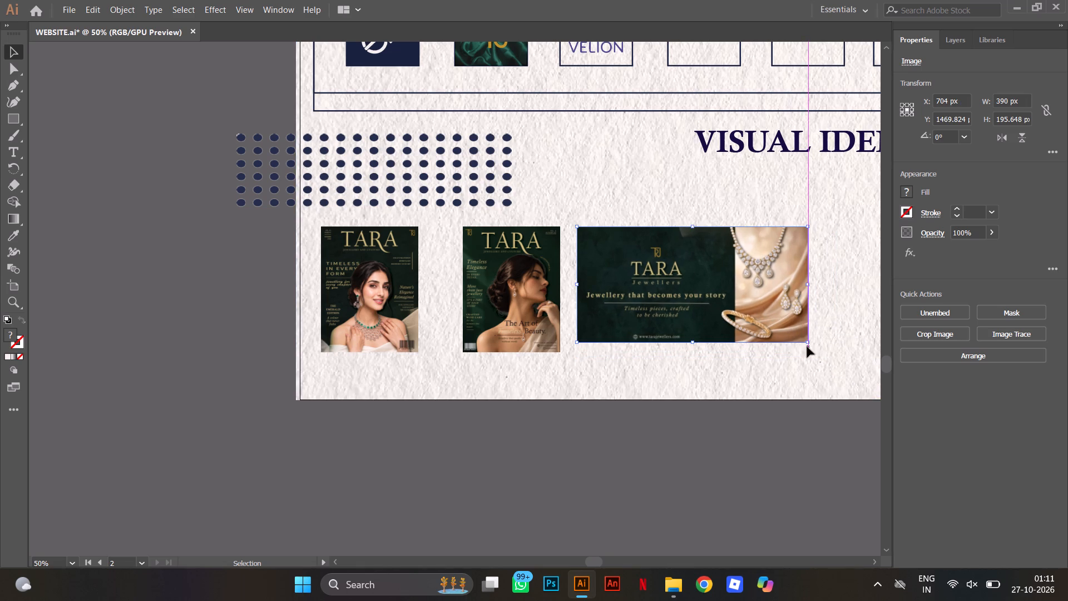
left_click(807, 347, "shift")
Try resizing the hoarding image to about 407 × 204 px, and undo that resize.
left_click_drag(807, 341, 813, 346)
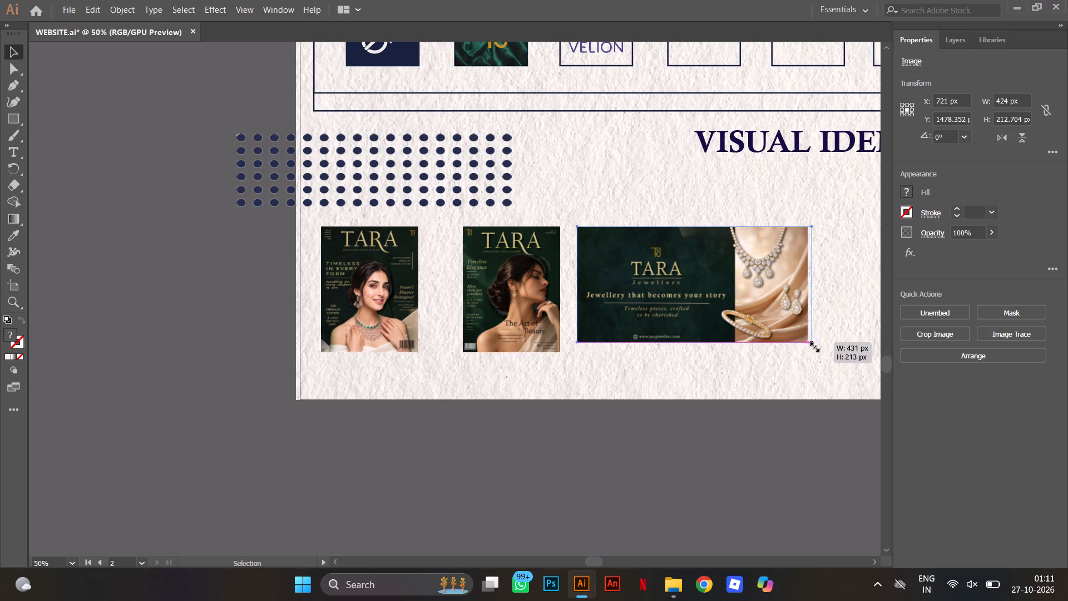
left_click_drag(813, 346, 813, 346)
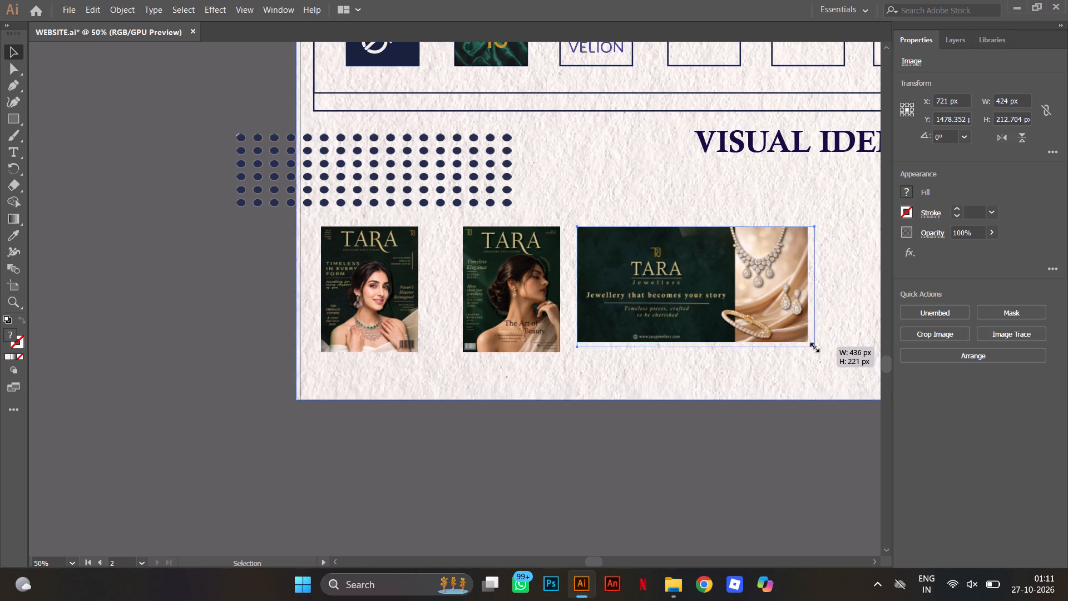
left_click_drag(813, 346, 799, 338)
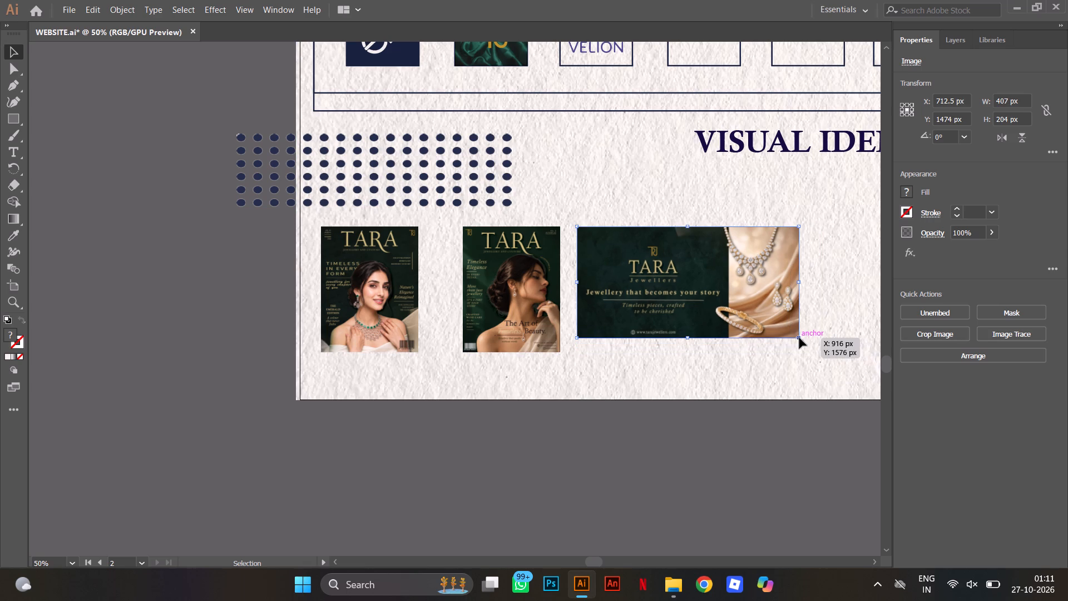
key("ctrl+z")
Enlarge the hoarding image proportionally to about 463 × 232 px, down to the bottom level of the magazine covers.
left_click_drag(805, 340, 807, 342)
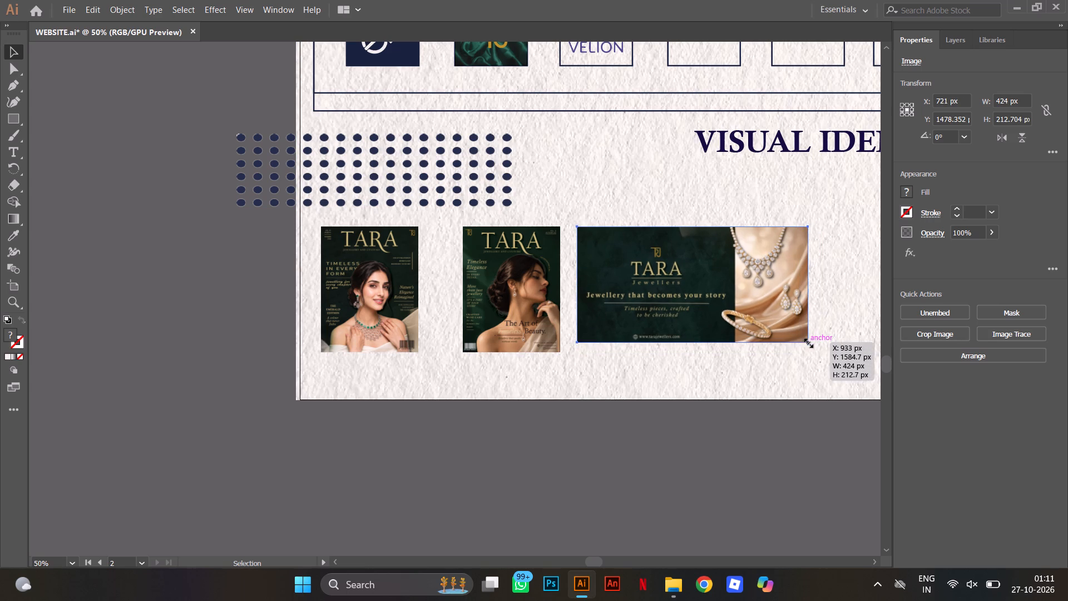
left_click_drag(807, 342, 820, 355)
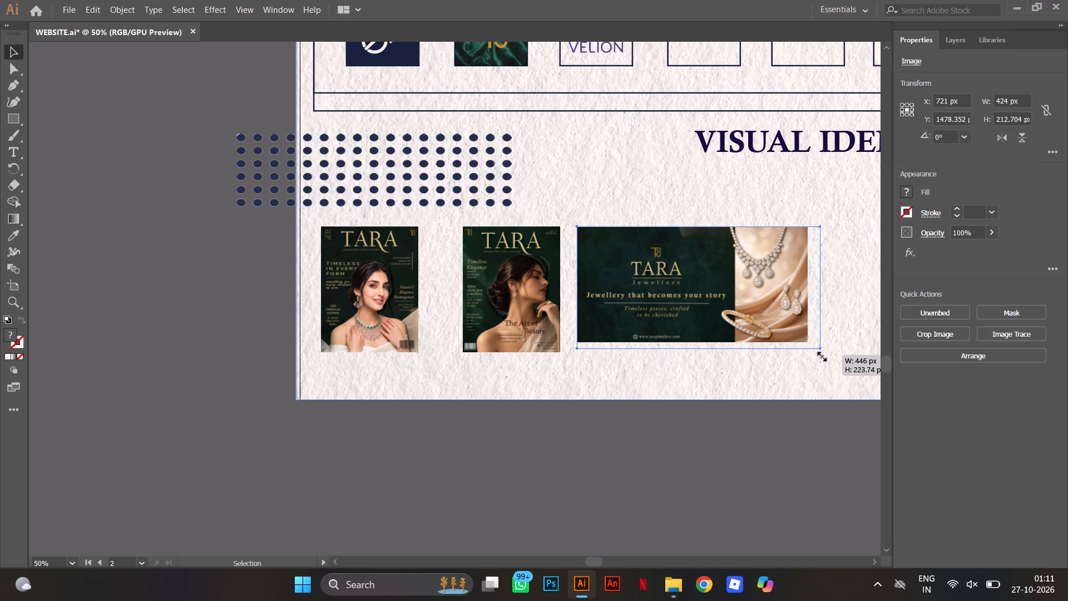
left_click_drag(820, 355, 819, 356)
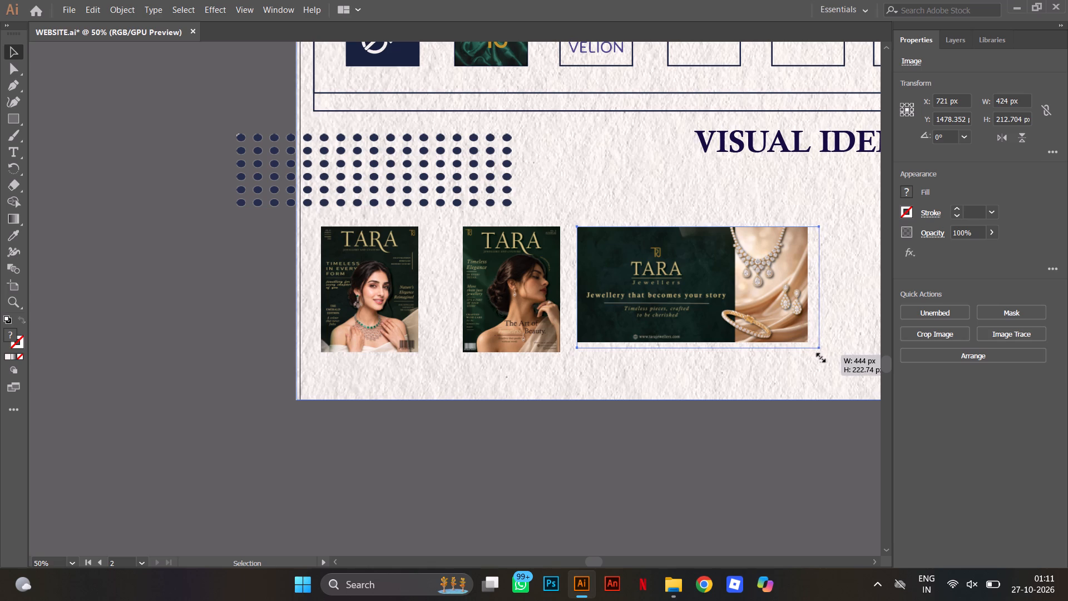
left_click_drag(819, 356, 828, 363)
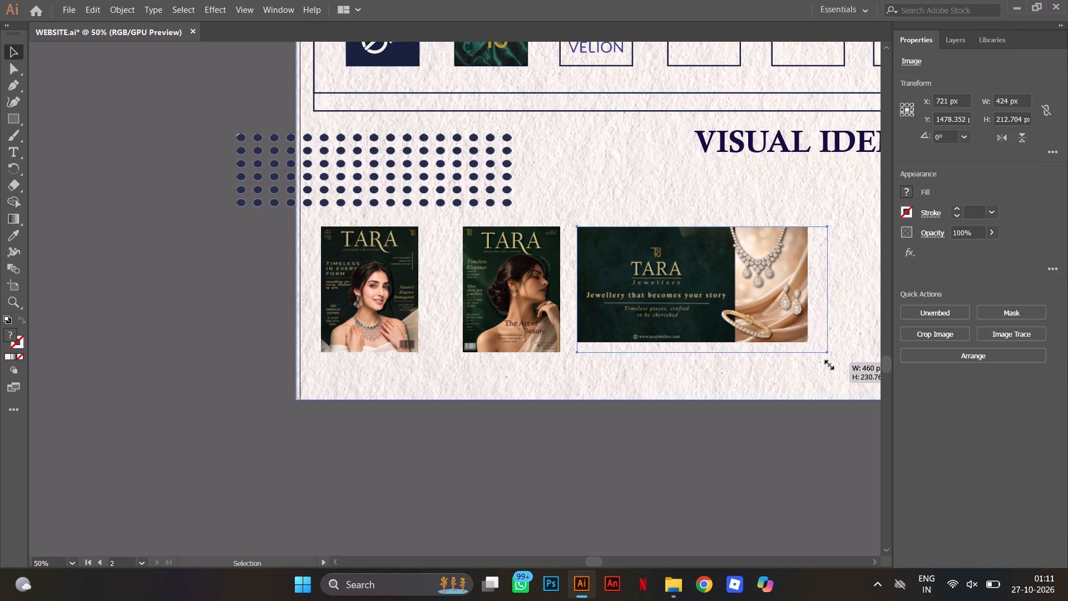
left_click_drag(828, 363, 829, 370)
left_click(829, 370, "shift")
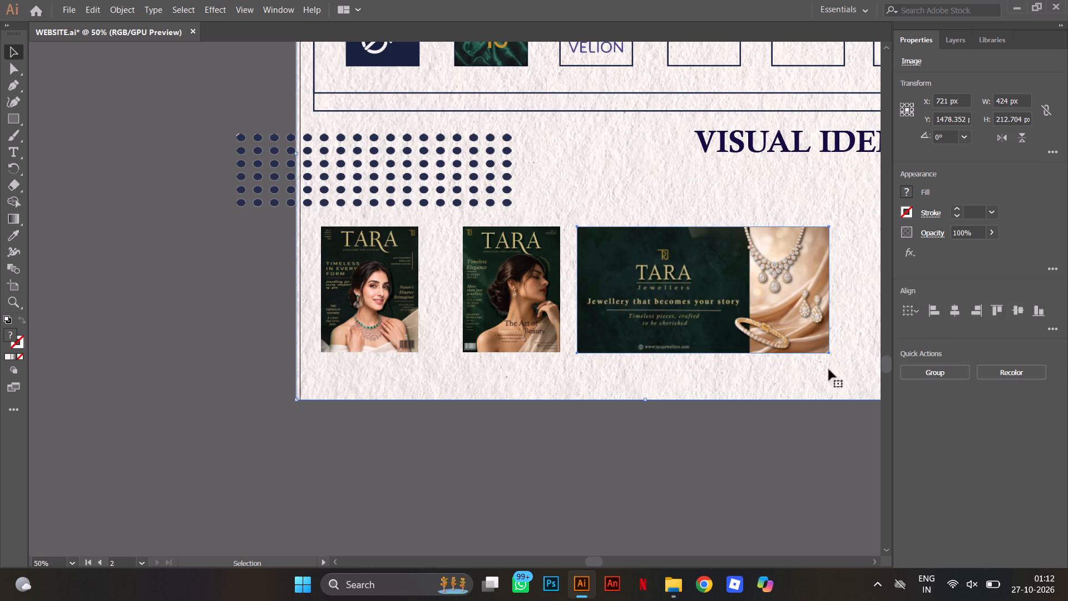
Fine-tune the hoarding image's size to about 460 × 231 px so its bottom edge matches the side-profile cover.
left_click(520, 333)
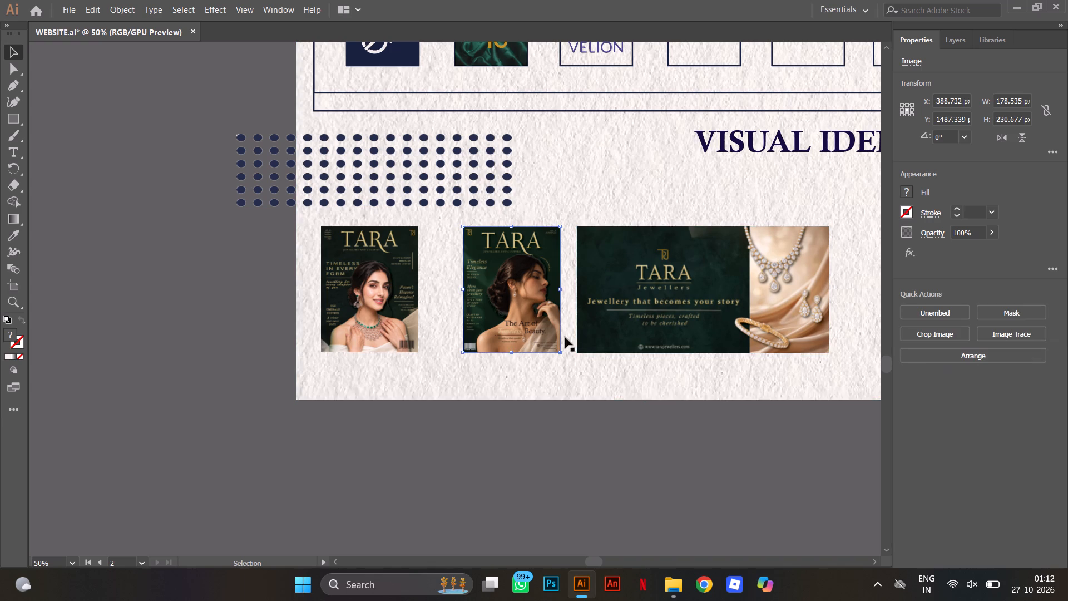
left_click(623, 327, "shift")
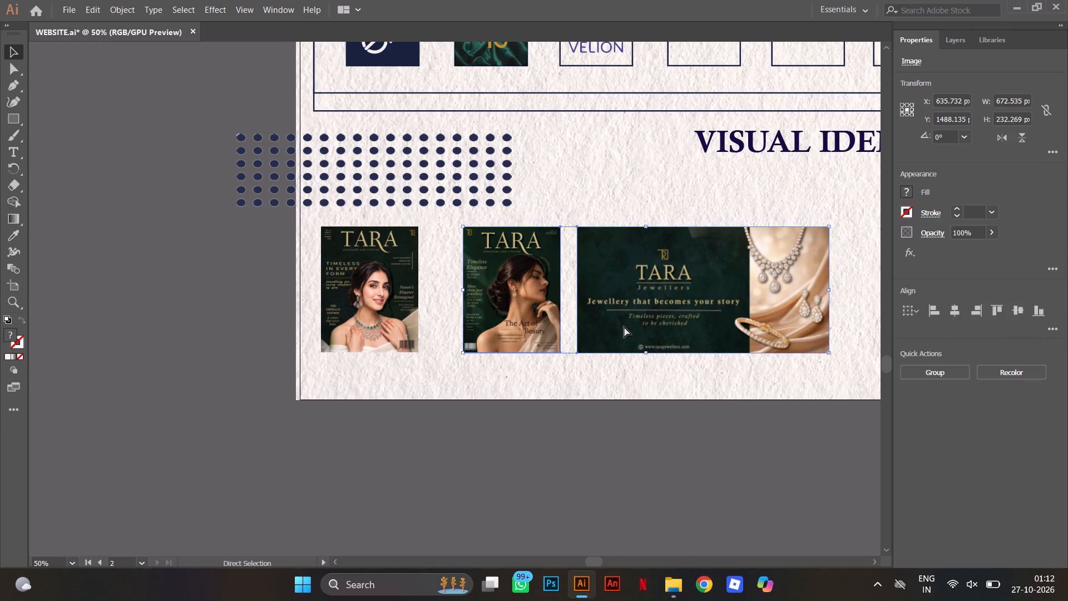
key("ctrl+equal")
key("ctrl+equal")
key("ctrl+equal")
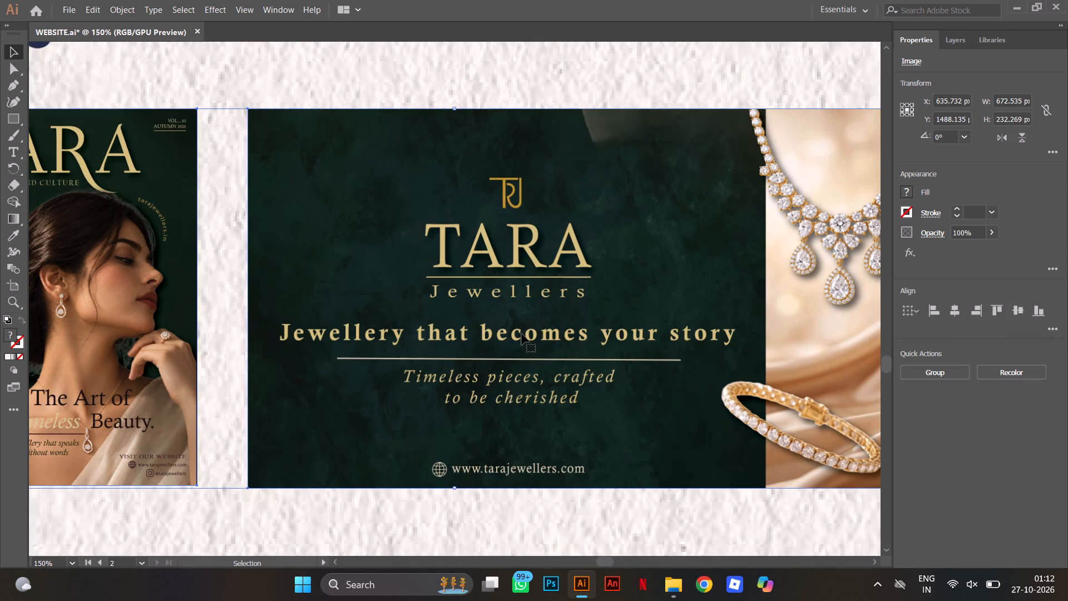
scroll(522, 335, "down", 3)
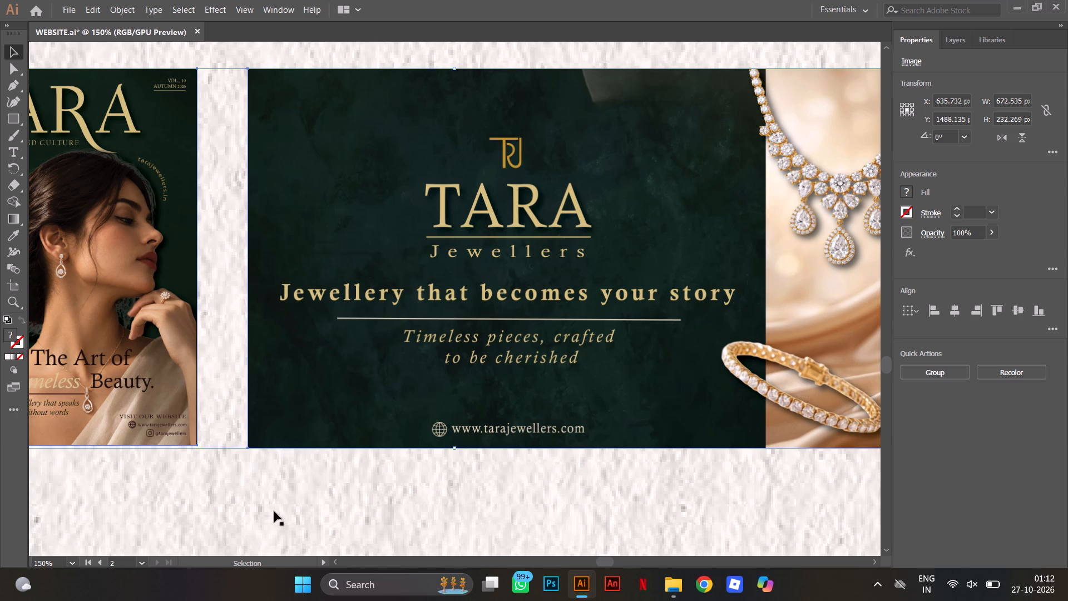
scroll(298, 504, "down", 2)
left_click(307, 495)
left_click(267, 415)
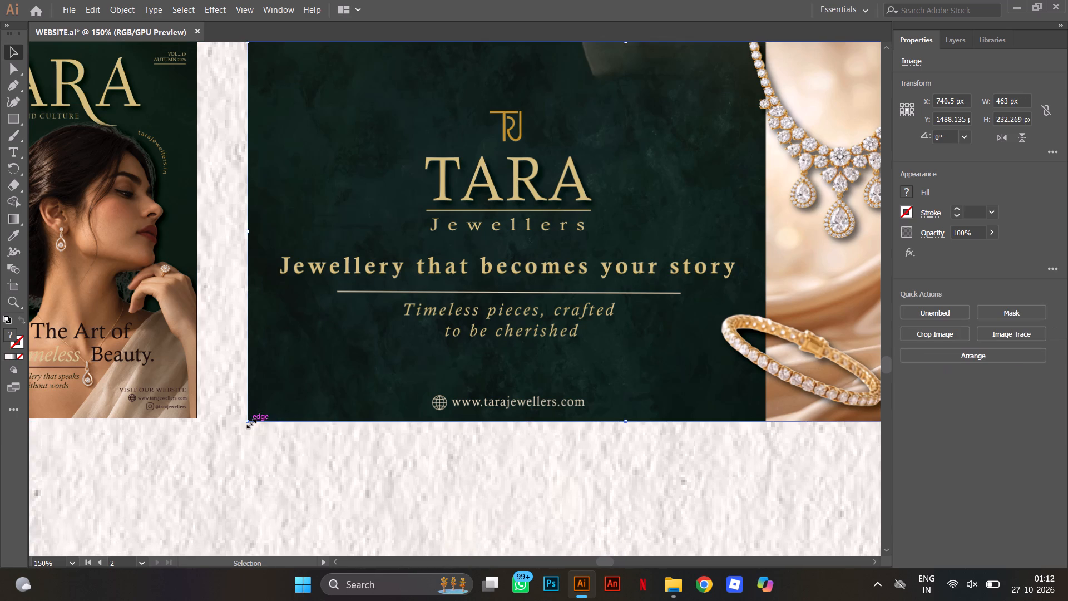
left_click(247, 422)
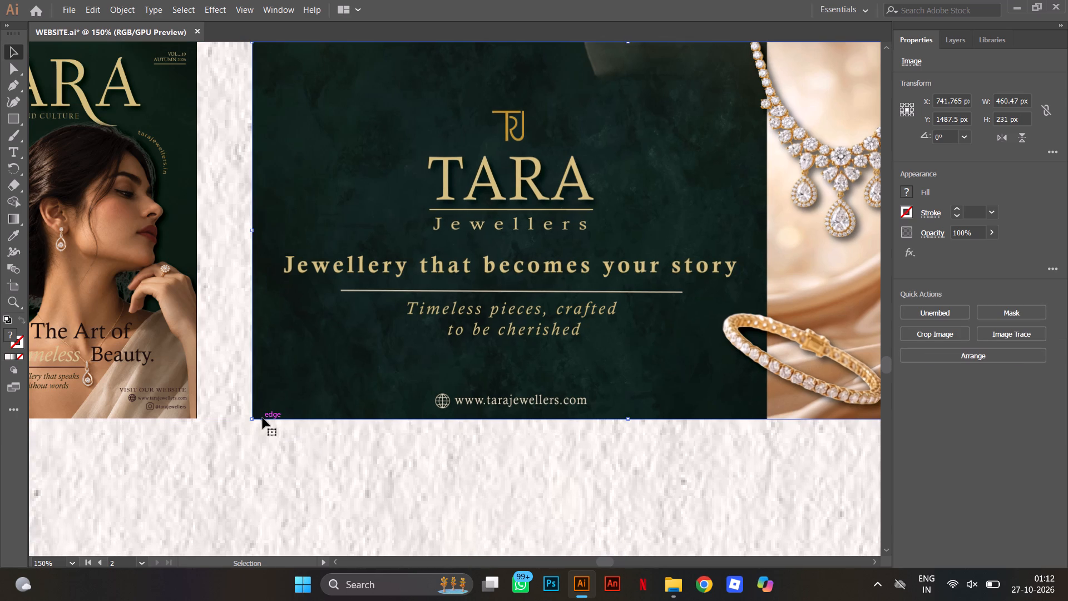
Examine the hoarding image's height and edge alignment against the magazine covers.
key("ctrl+minus")
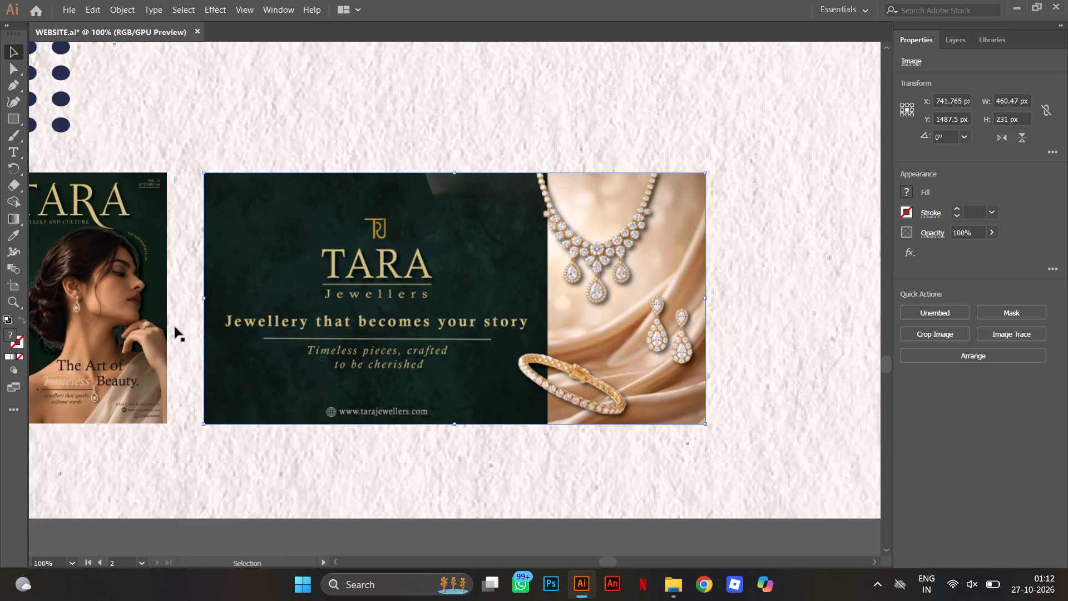
left_click(131, 324, "shift")
key("ctrl+equal")
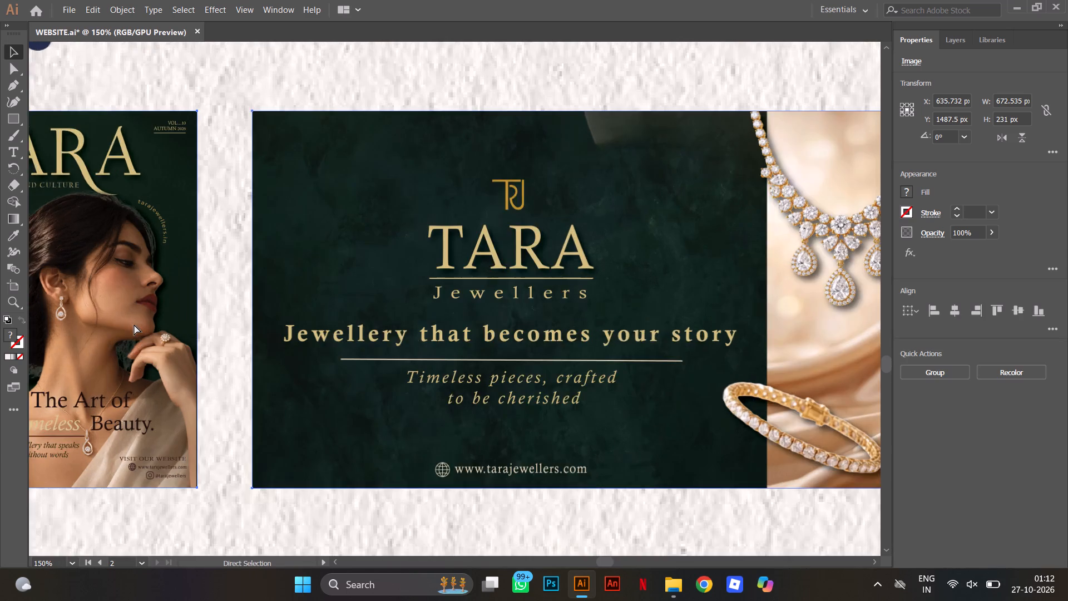
key("ctrl+equal")
key("ctrl+minus")
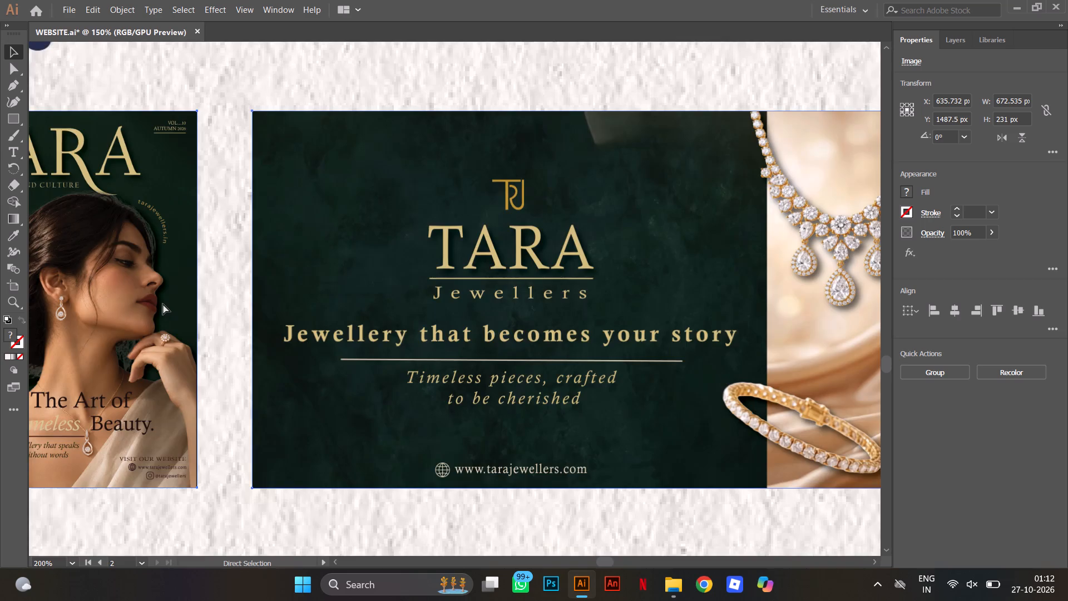
key("ctrl+minus")
key("ctrl+minus")
key("ctrl+minus")
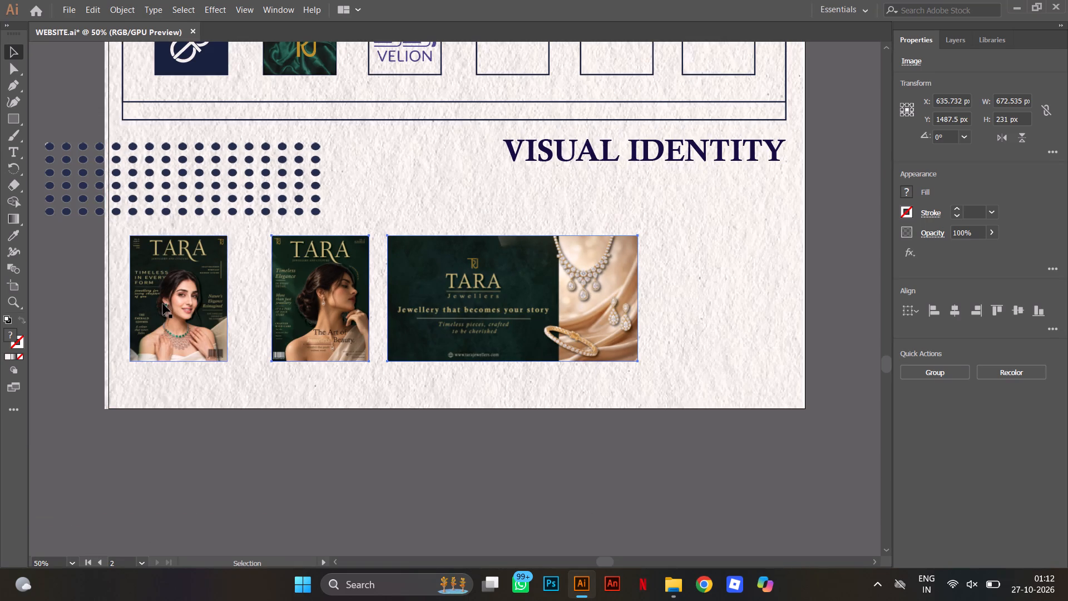
left_click(547, 507)
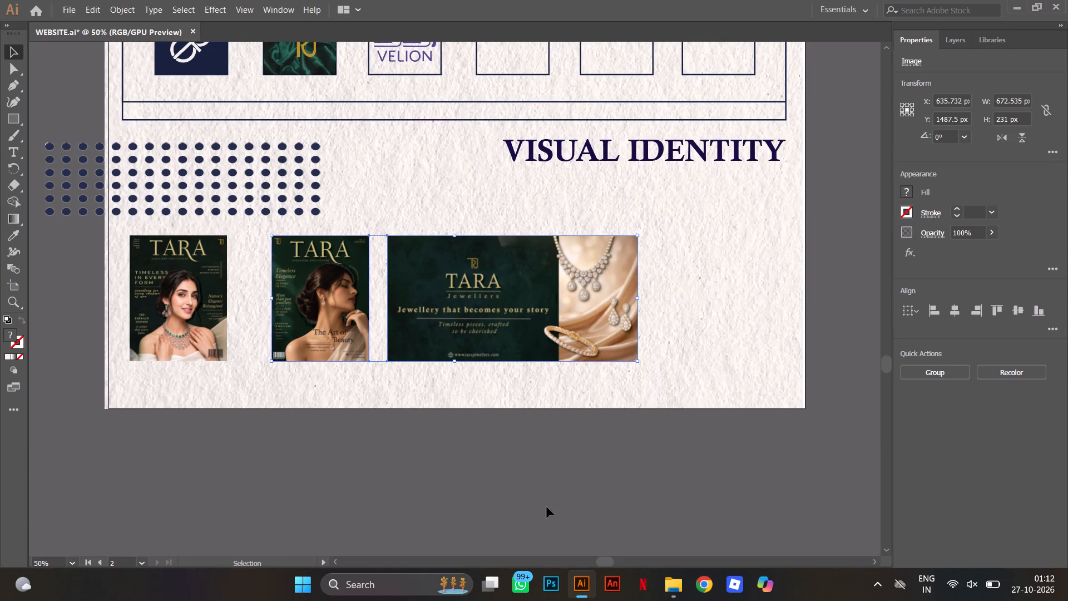
Move the hoarding image beneath the VISUAL IDENTITY heading at about X 1014 px, Y 1380 px, flush with the frame's right edge.
left_click_drag(538, 329, 667, 273)
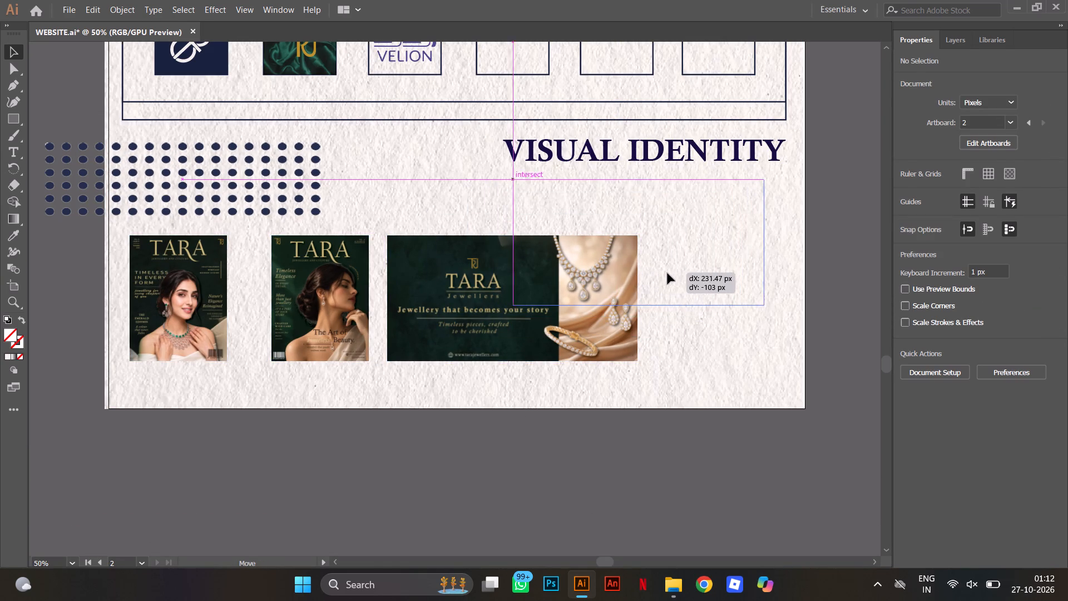
left_click_drag(667, 273, 692, 270)
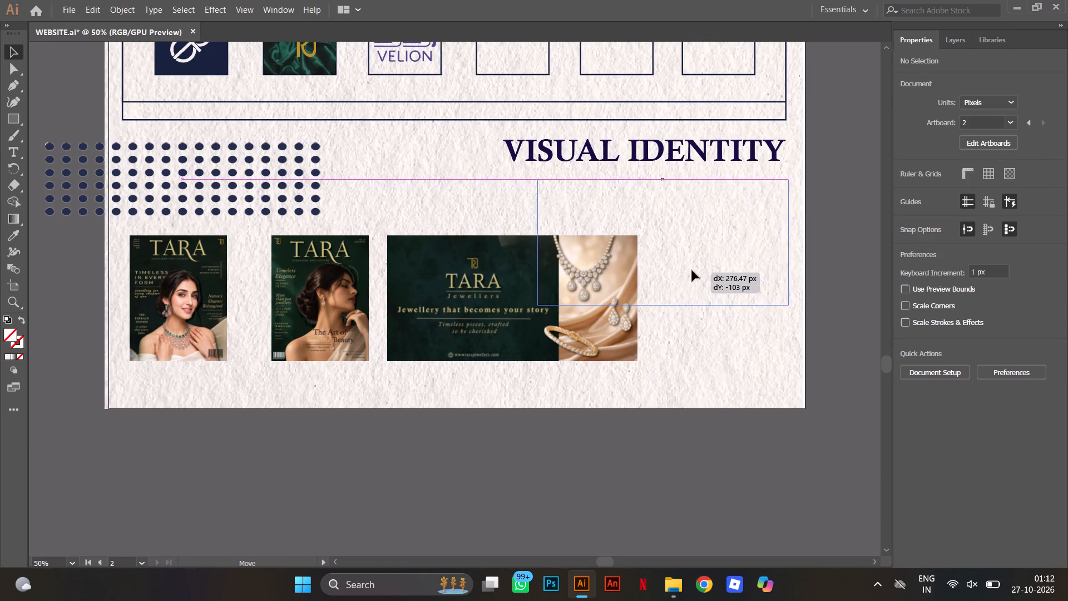
left_click_drag(692, 270, 685, 270)
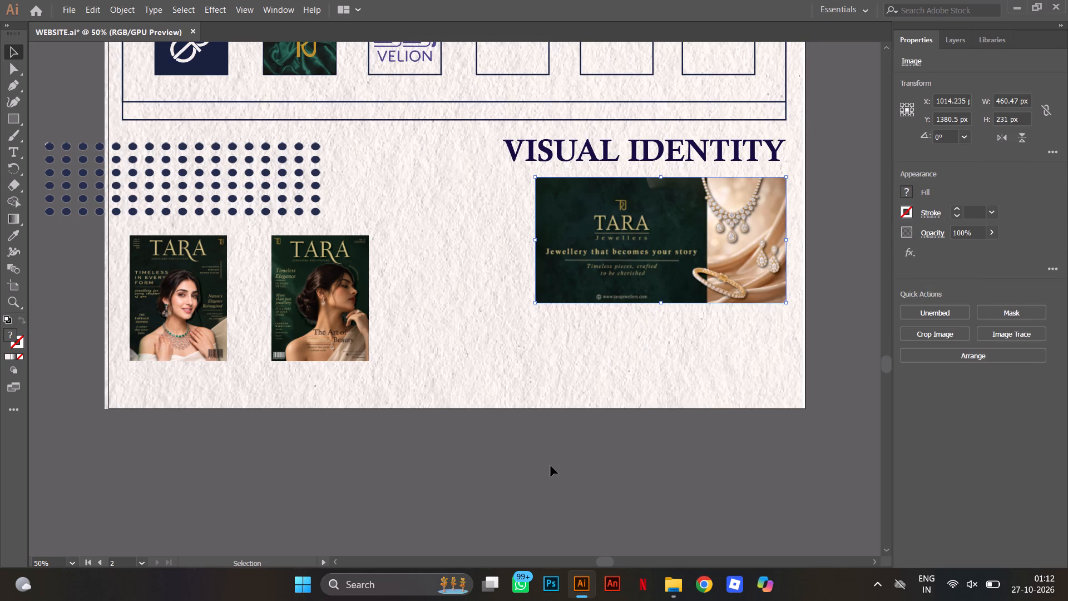
left_click(551, 466)
Move the side-profile magazine cover toward the page's middle at about X 593 px, Y 1528 px.
left_click_drag(343, 334, 459, 333)
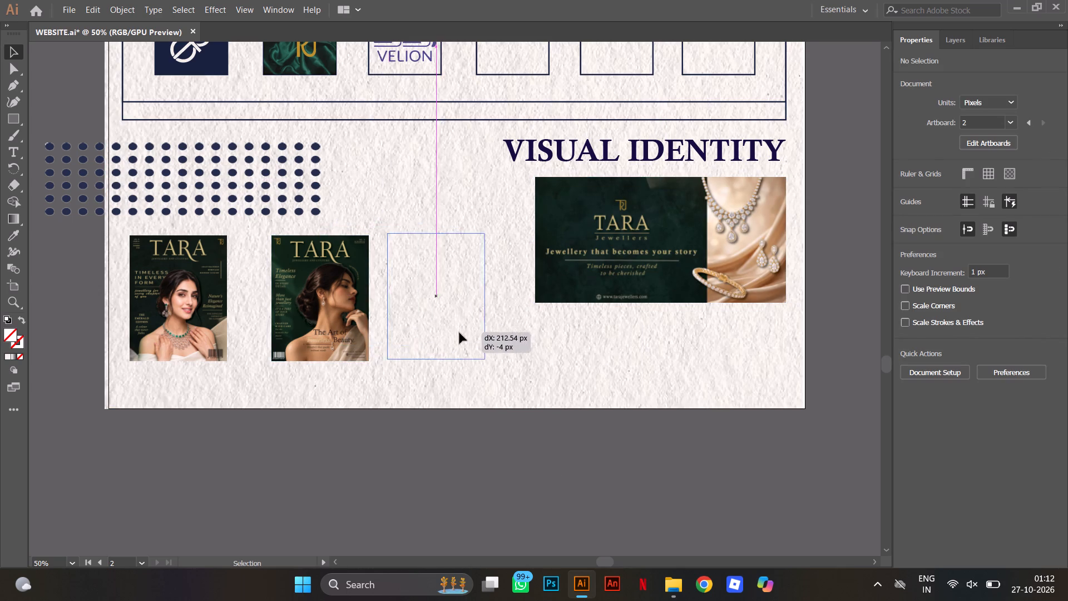
left_click_drag(459, 333, 493, 363)
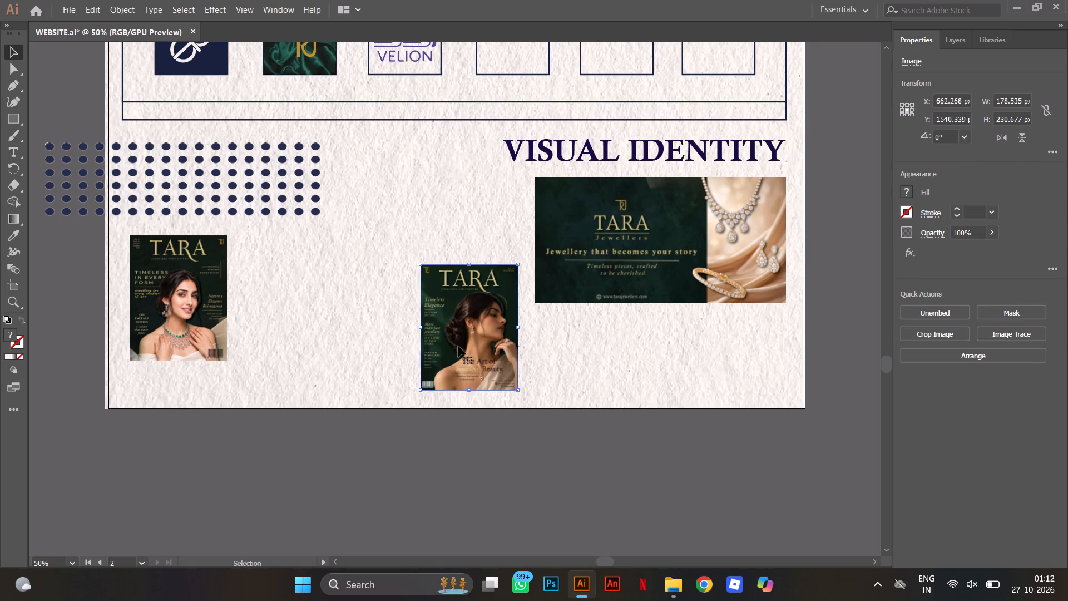
left_click_drag(458, 346, 422, 339)
Bring the hoarding 2-01 image from the submission folder into the website document and embed it.
double_click(667, 573)
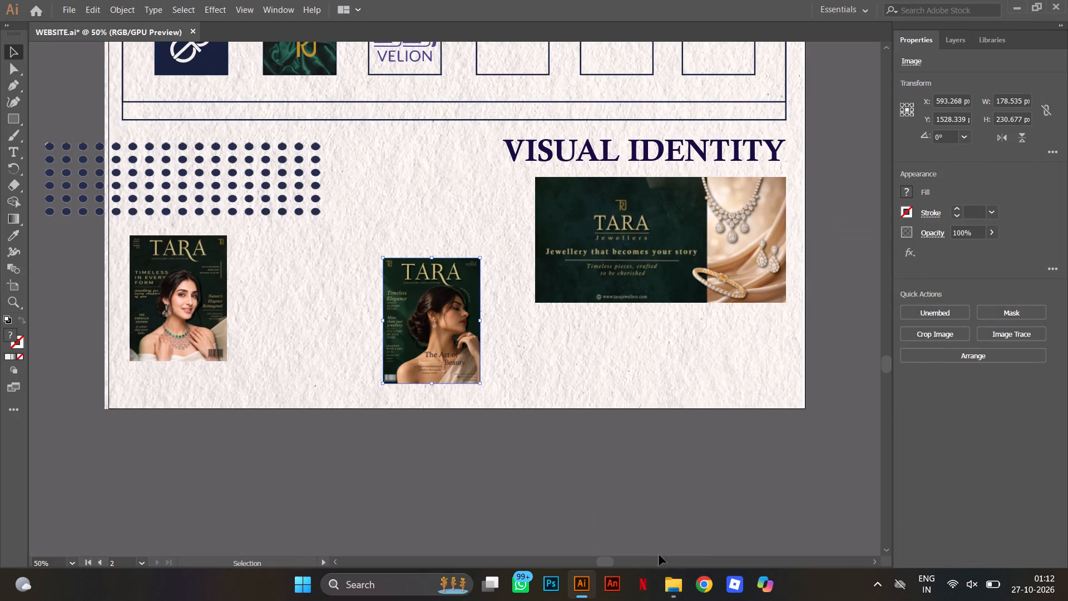
left_click(680, 584)
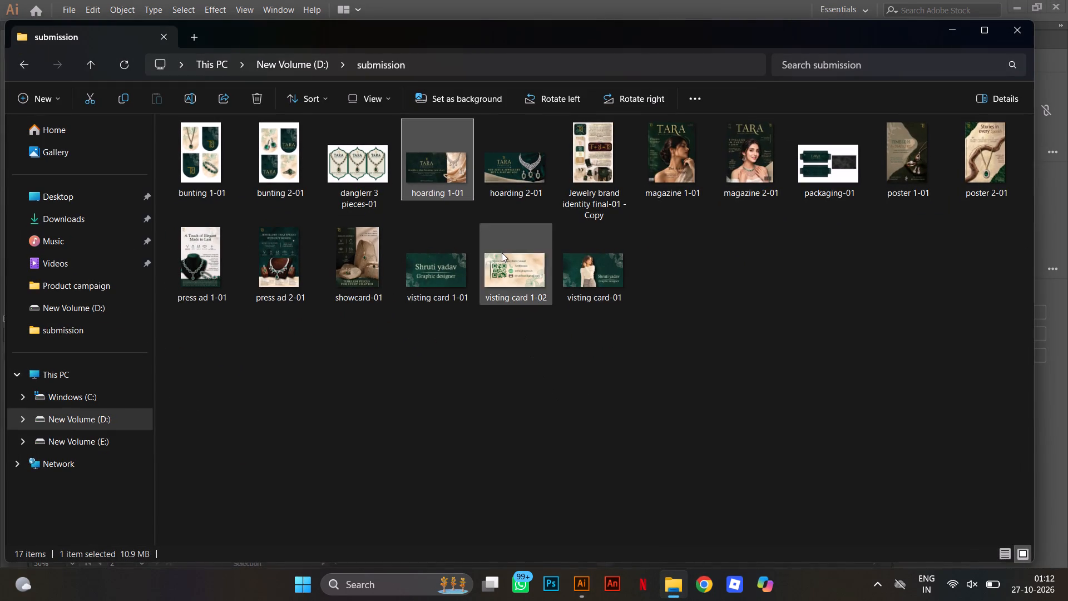
left_click_drag(495, 183, 590, 589)
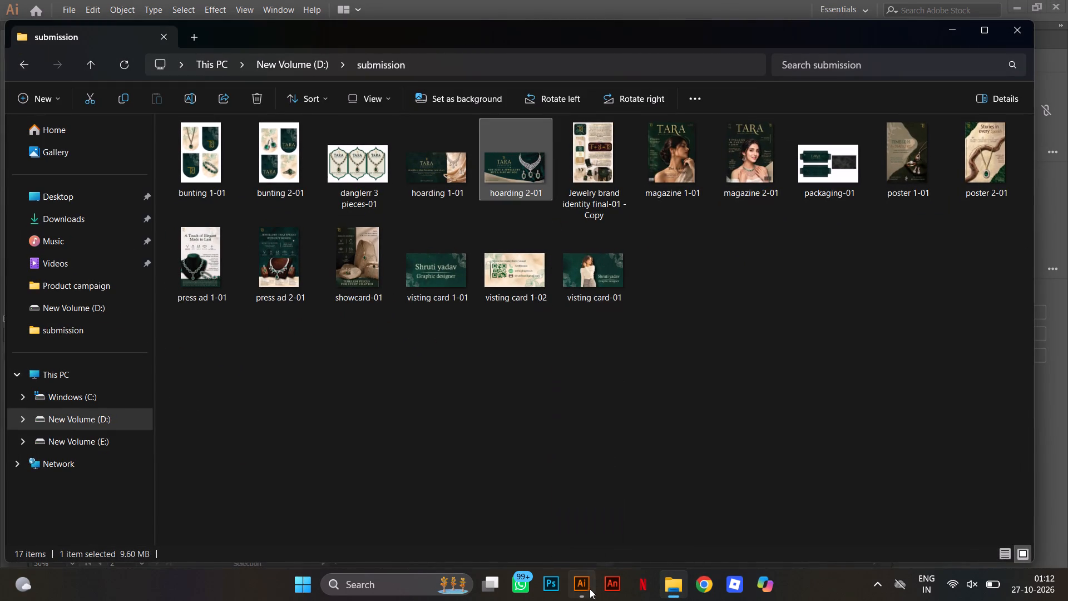
left_click_drag(590, 589, 506, 439)
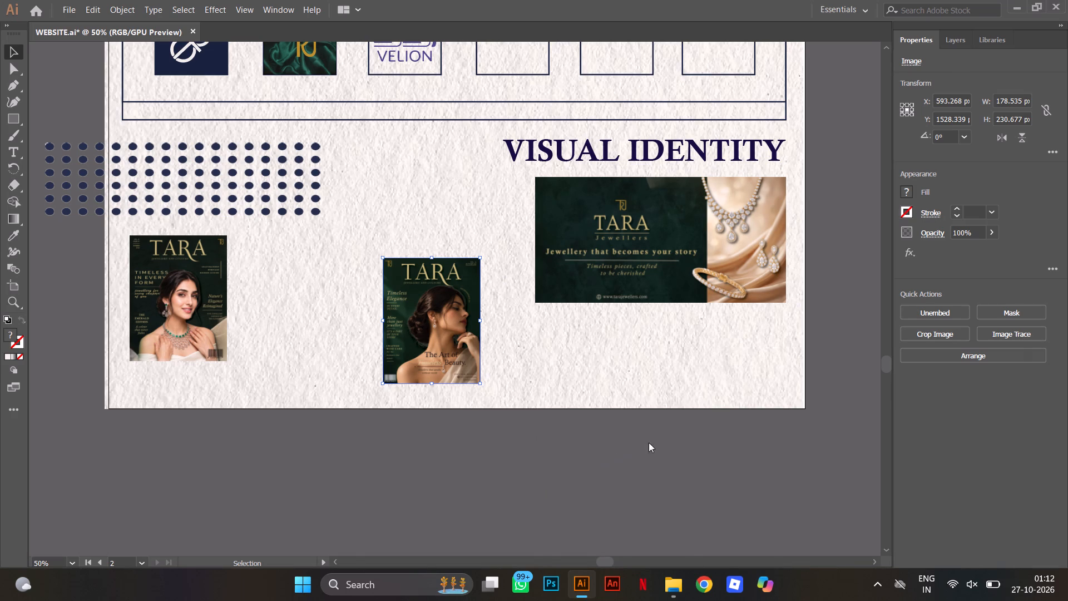
left_click(922, 315)
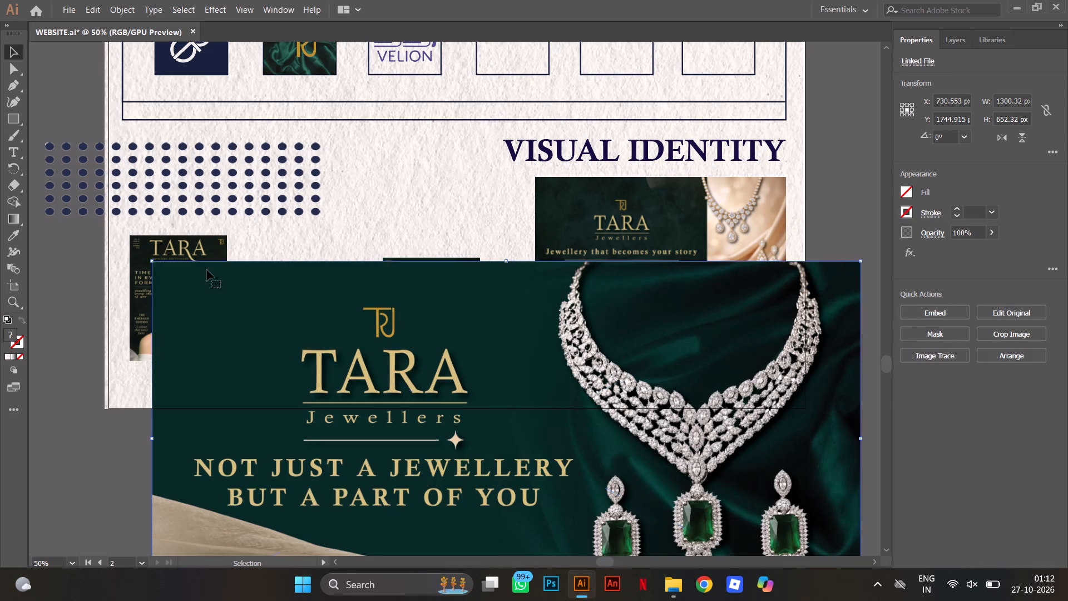
Scale the emerald necklace hoarding to about 548 × 275 px and place it over the first hoarding at about X 969 px, Y 1429 px.
left_click_drag(151, 263, 429, 431)
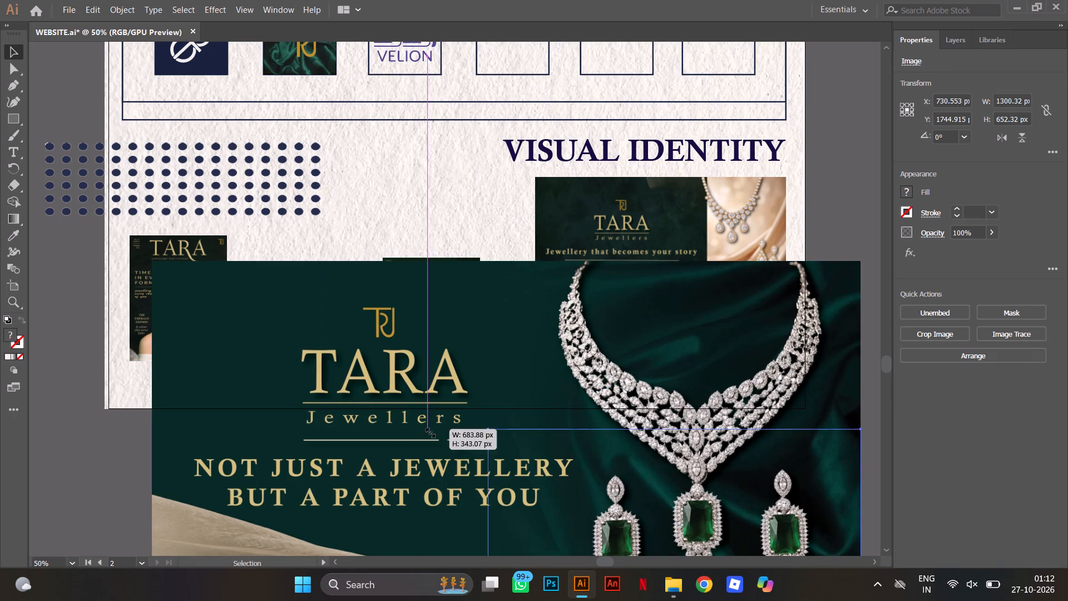
left_click_drag(429, 431, 530, 466)
left_click_drag(675, 491, 595, 244)
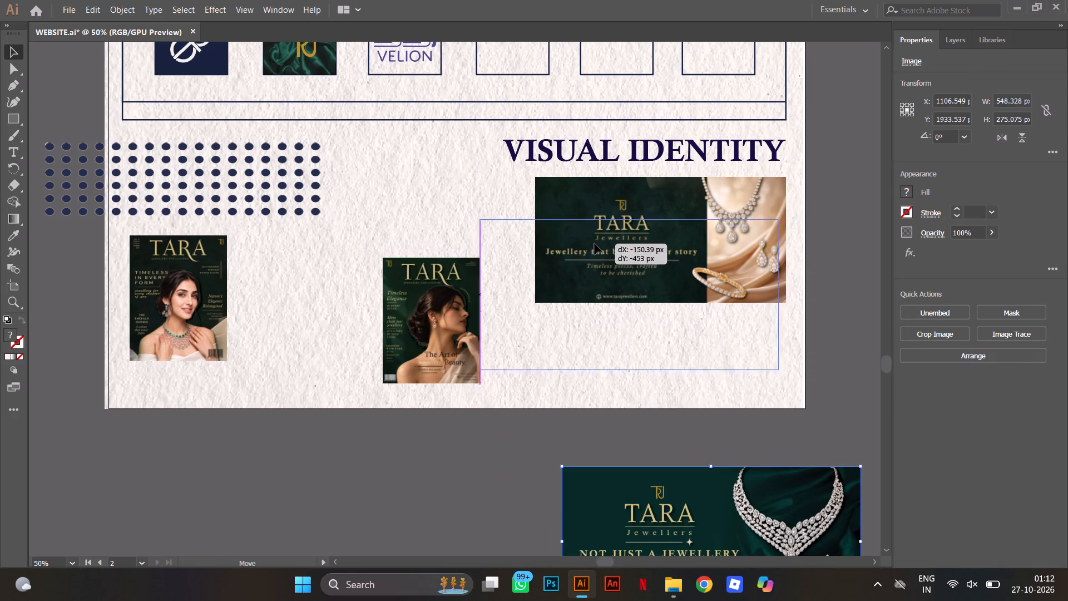
left_click_drag(595, 244, 600, 216)
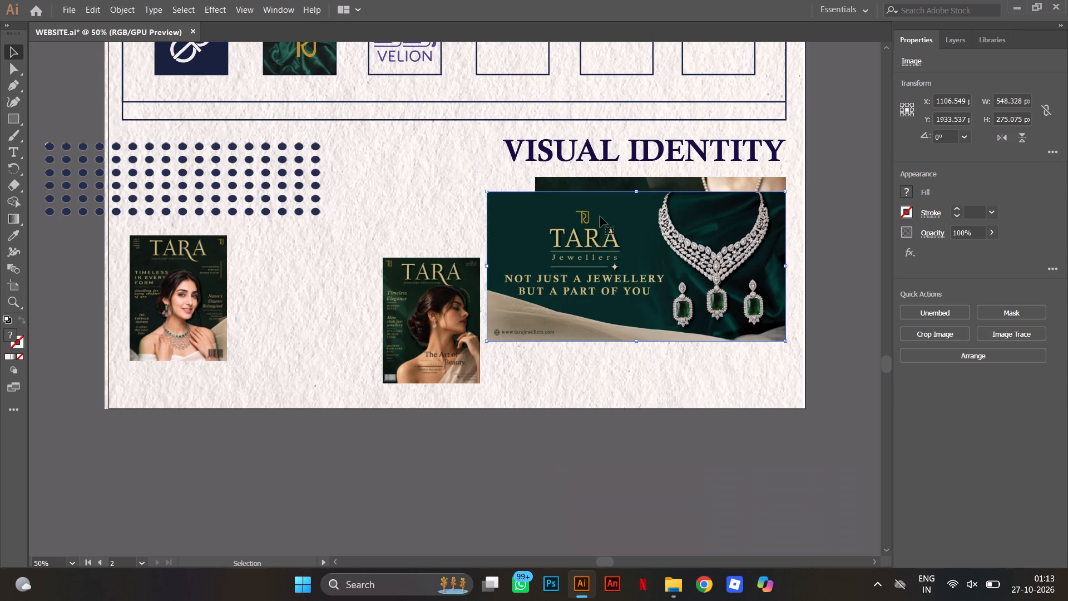
Resize the emerald necklace hoarding proportionally to about 458 × 230 px and align it over the first hoarding at about X 1014 px, Y 1380 px.
left_click_drag(485, 342, 491, 336)
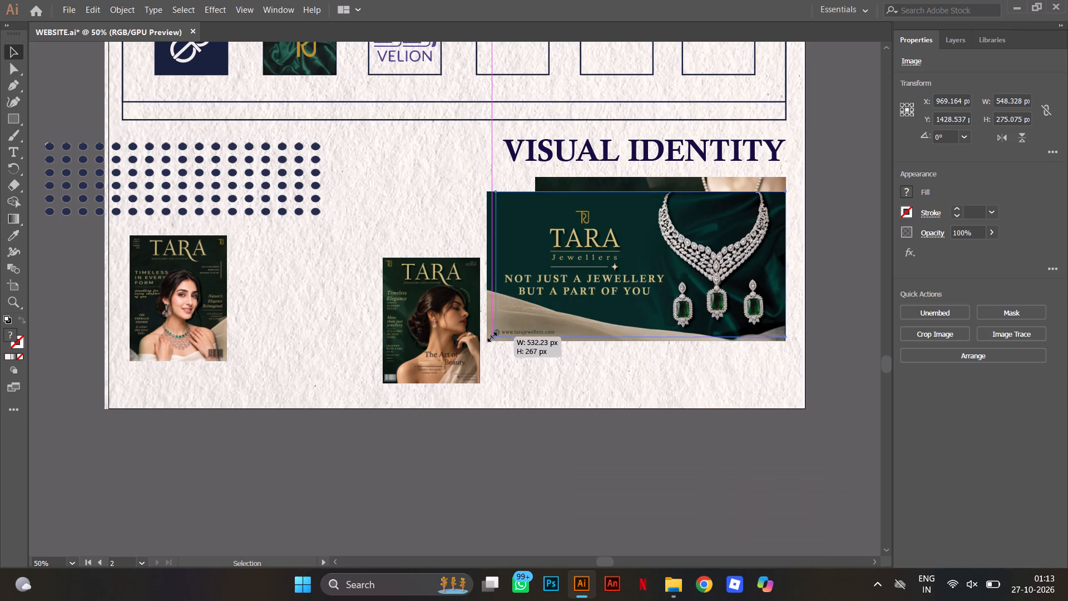
left_click_drag(491, 336, 516, 317)
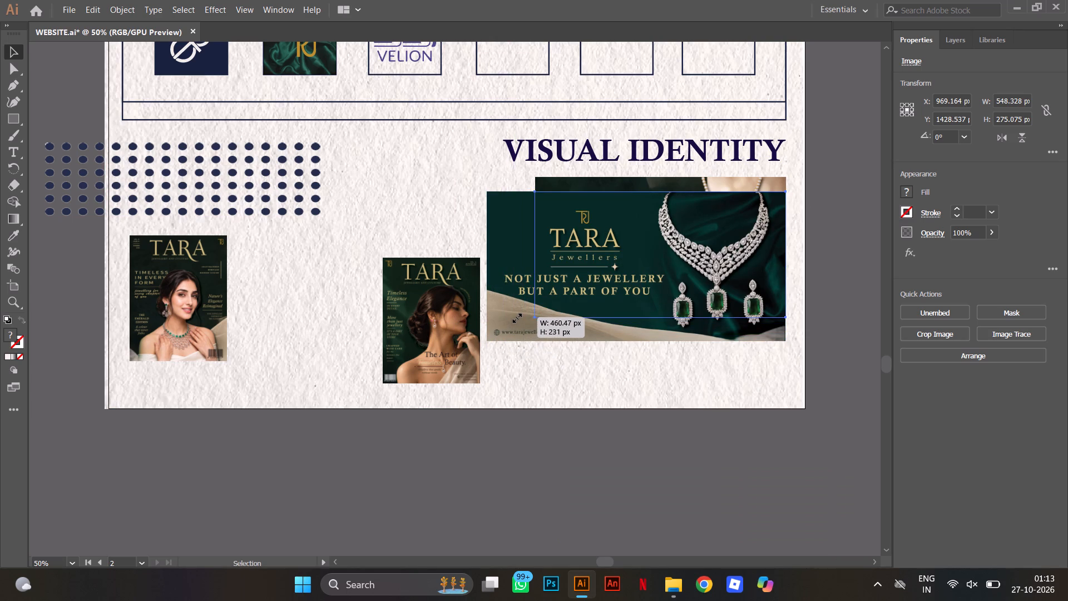
left_click_drag(516, 317, 516, 316)
left_click_drag(578, 295, 578, 287)
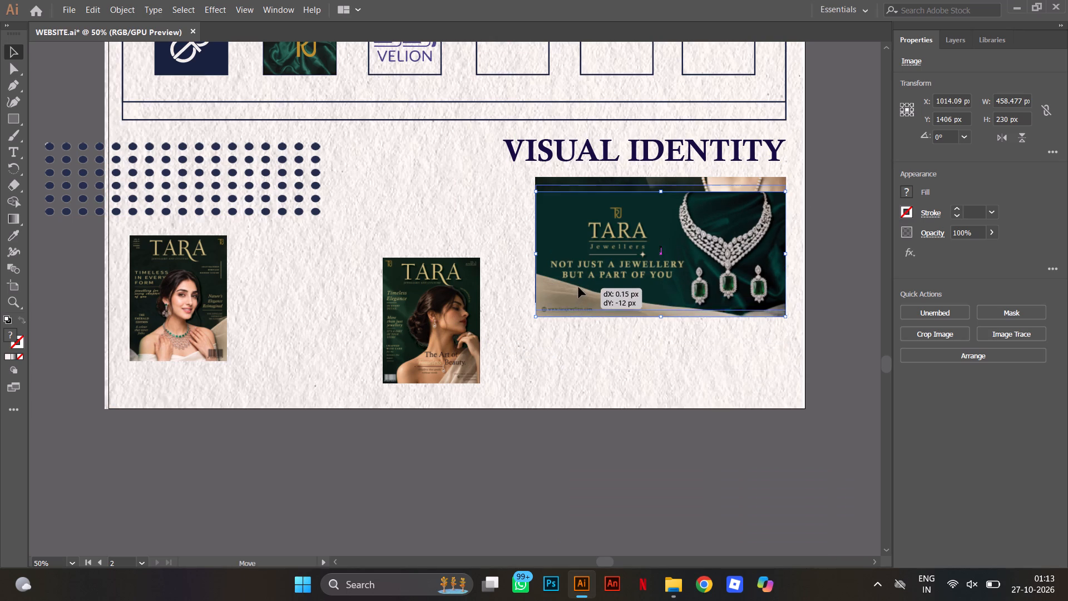
left_click_drag(578, 287, 577, 282)
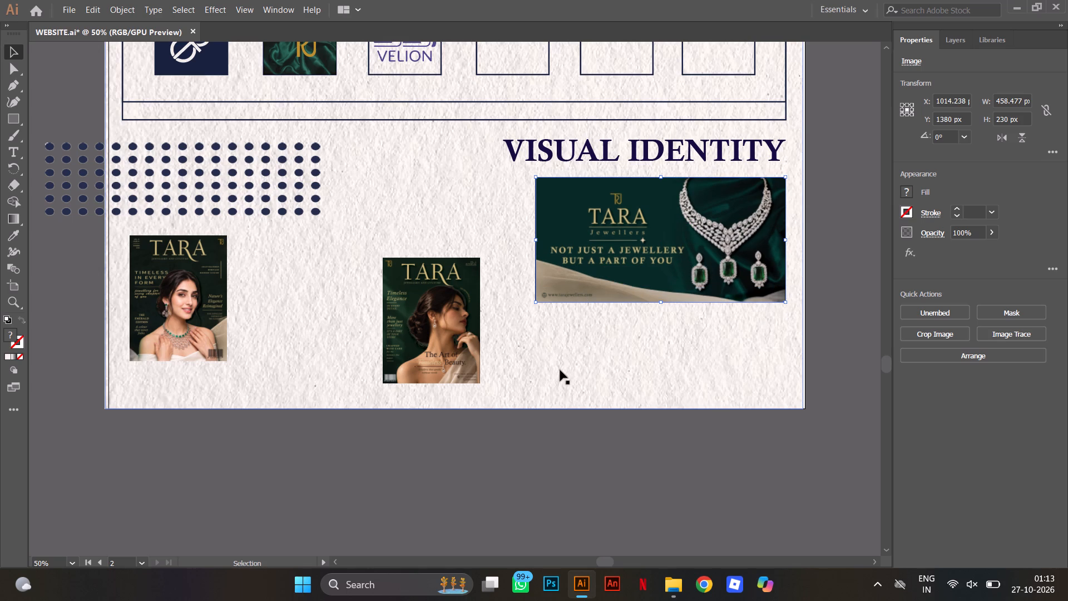
key("Up")
key("Down")
Move the emerald necklace hoarding directly below the first hoarding, keeping it at X 1014 px with Y about 1631 px.
left_click_drag(664, 262, 481, 253)
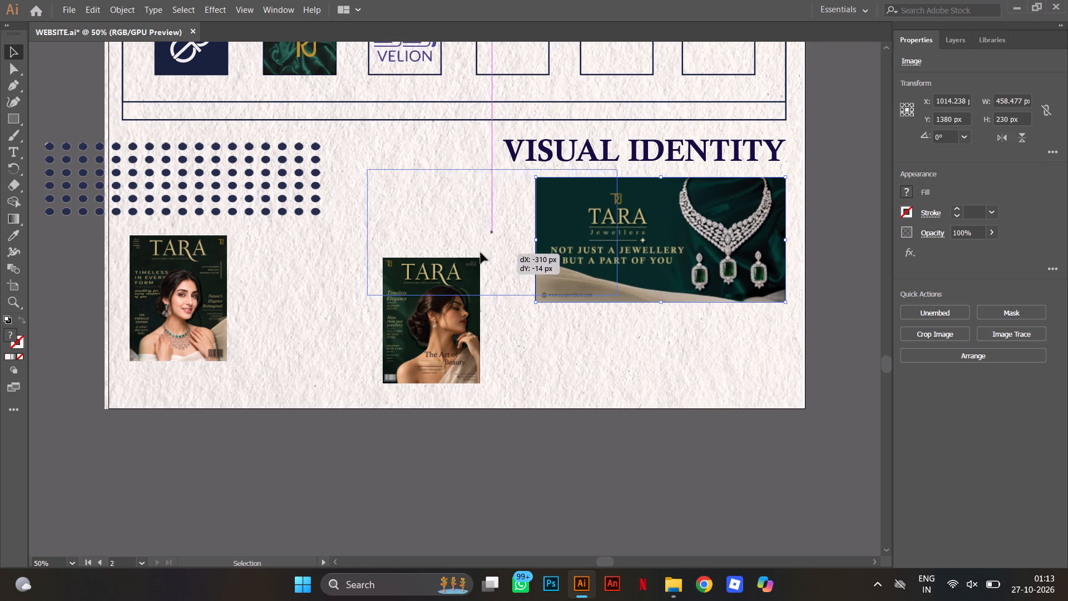
left_click_drag(481, 253, 394, 248)
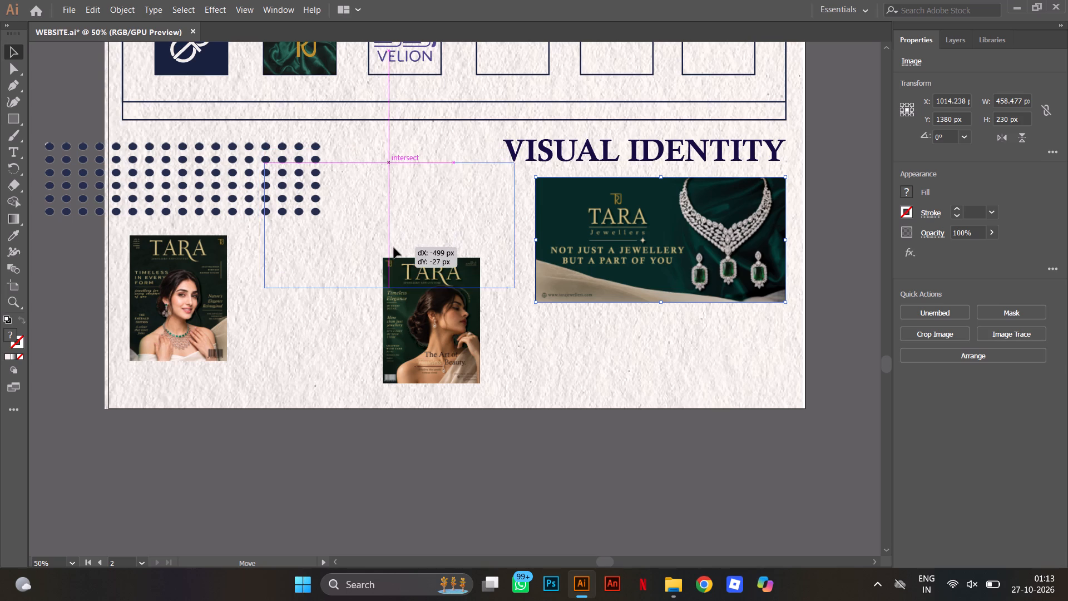
left_click_drag(394, 248, 624, 395)
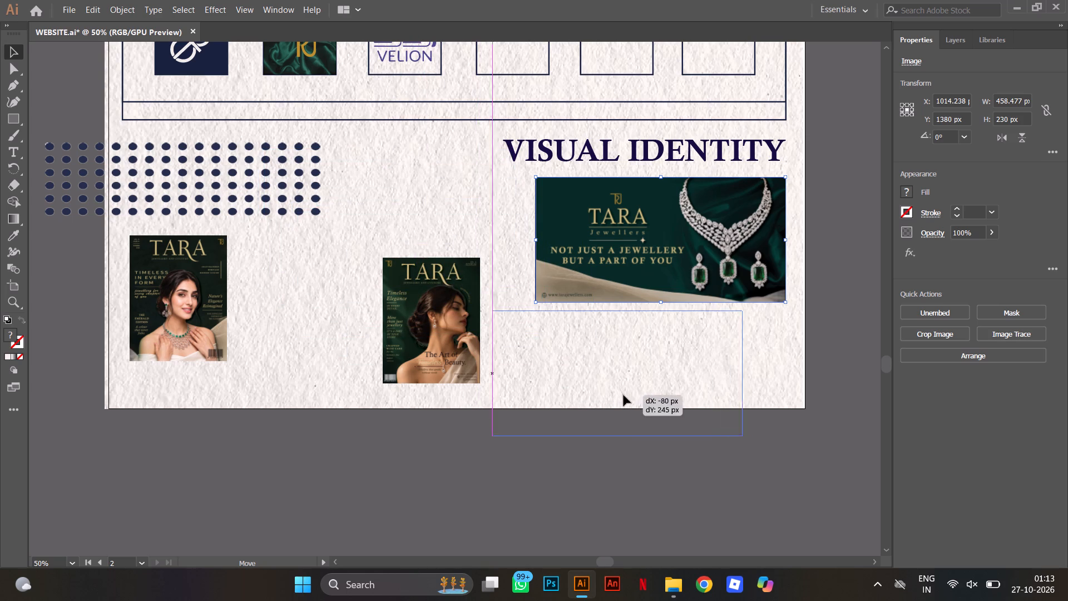
left_click_drag(624, 395, 664, 398)
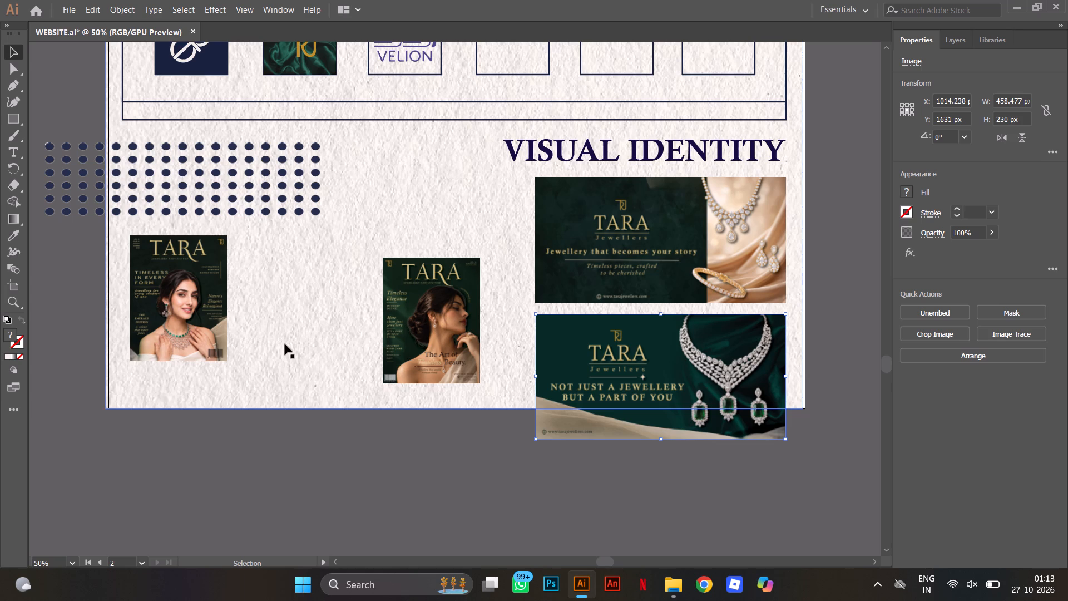
Extend the lower edge of Artboard 2 so its height is 1853 px at the same 1279 px width.
left_click(334, 457)
left_click(289, 387)
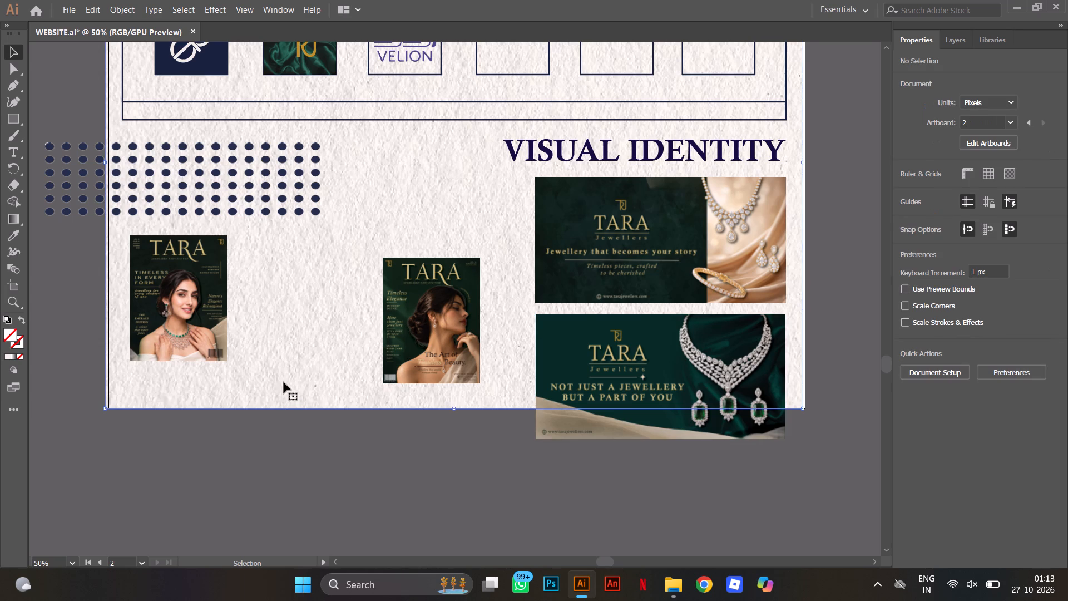
left_click(103, 161)
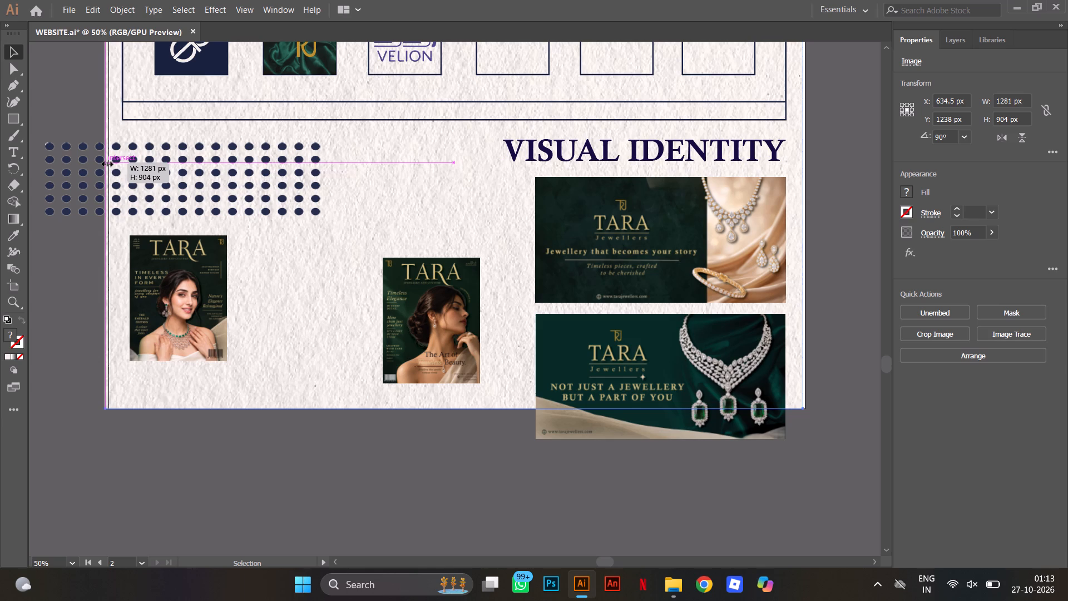
left_click(97, 105)
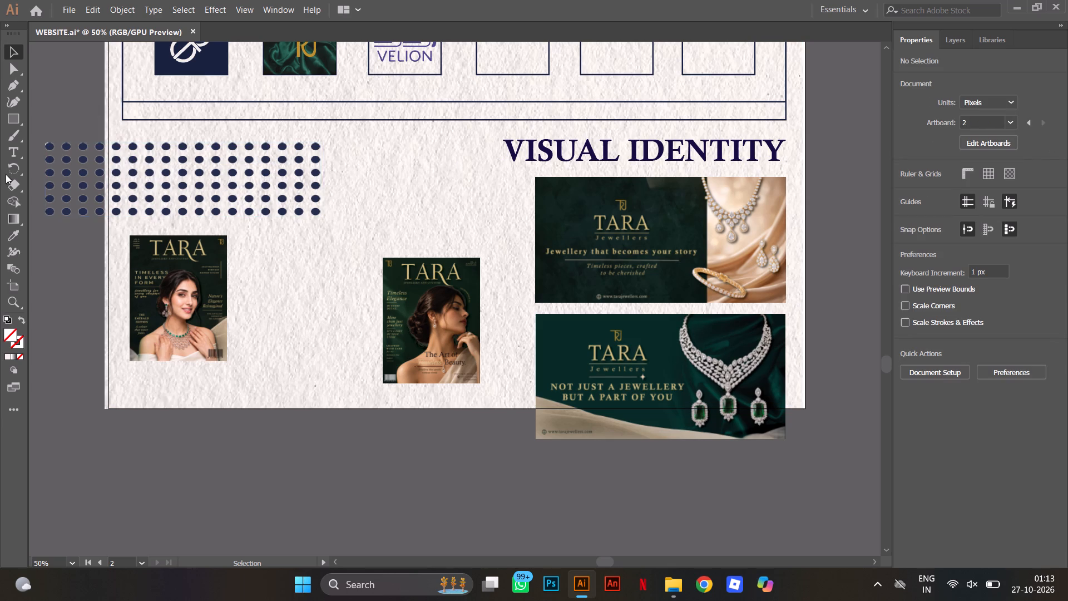
left_click(11, 288)
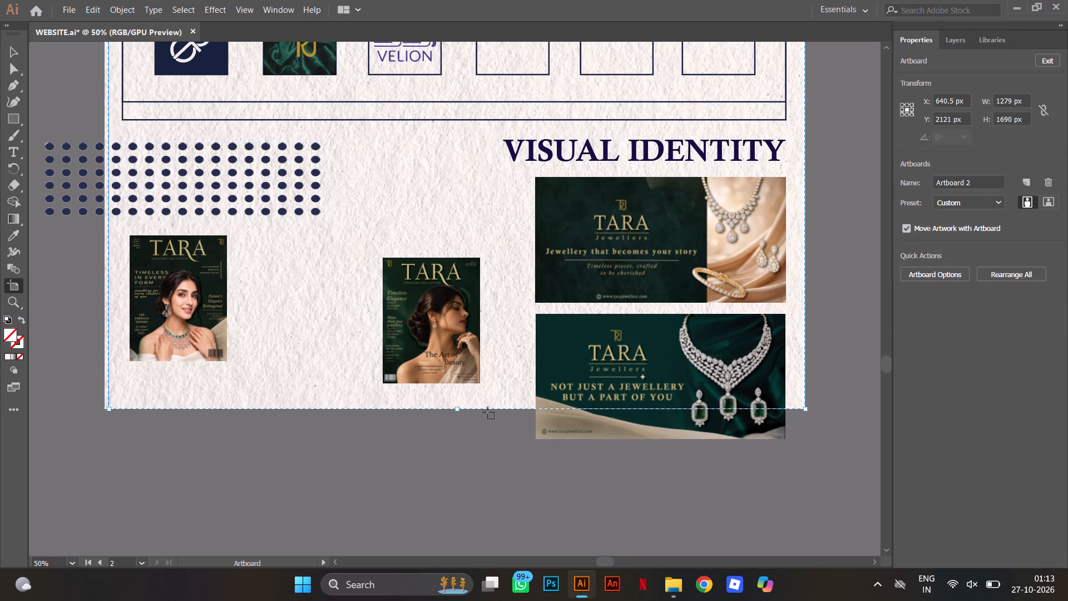
left_click_drag(457, 410, 451, 452)
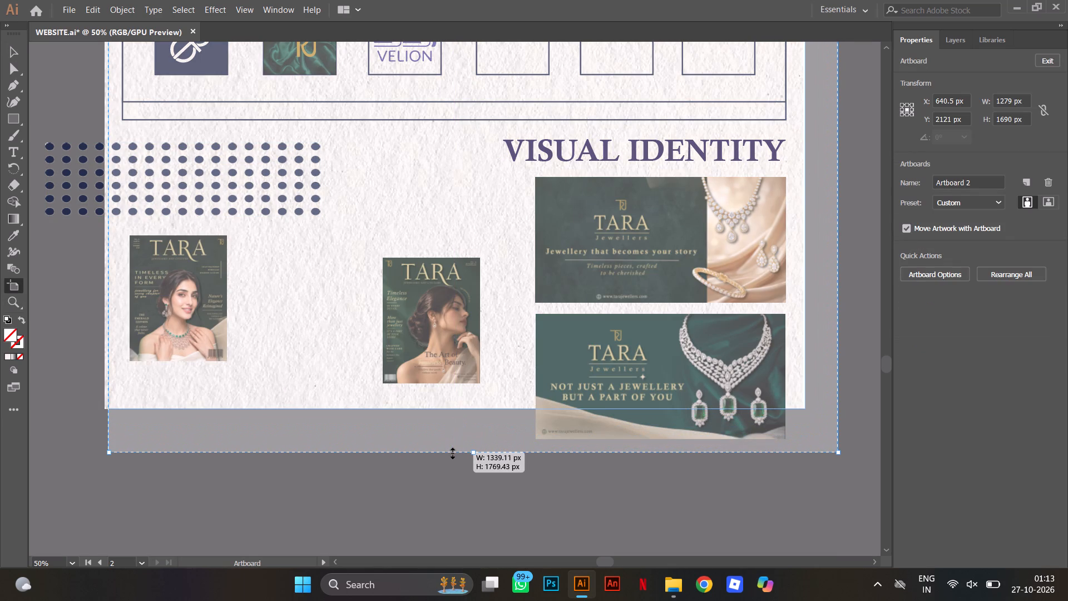
left_click_drag(451, 452, 441, 497)
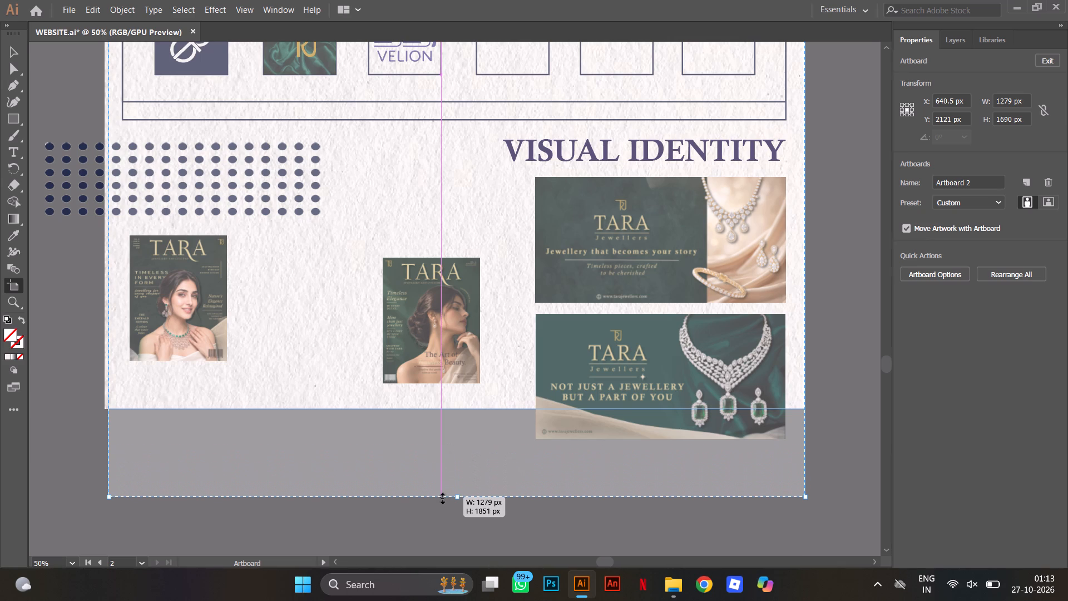
left_click_drag(441, 497, 441, 498)
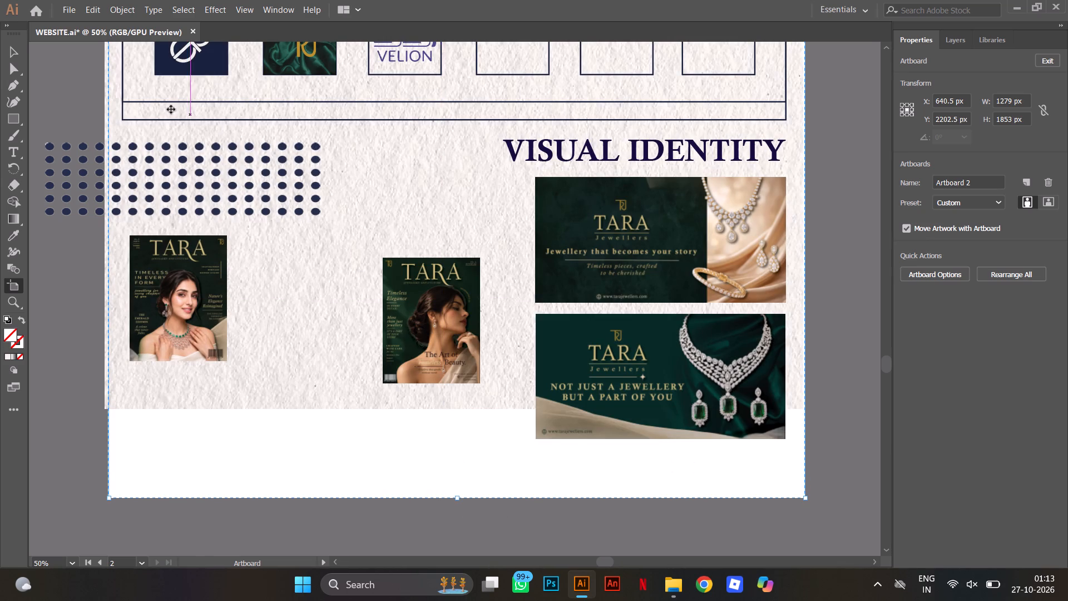
Stretch the Work section's paper-texture background down past the artboard's lower edge, to a height of about 1116 px.
left_click(18, 51)
left_click(284, 317)
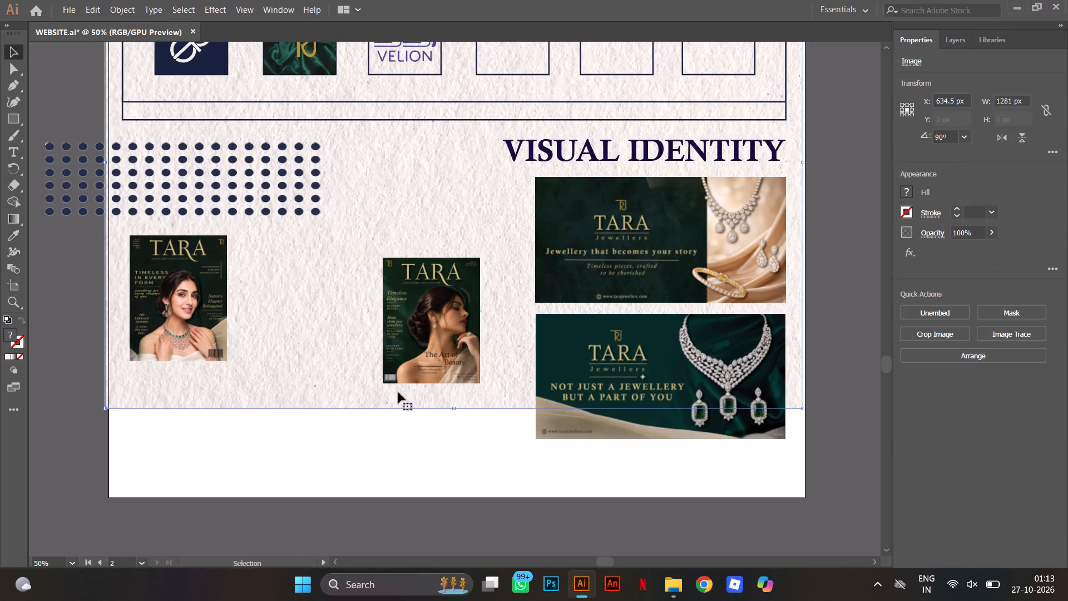
left_click_drag(454, 409, 470, 520)
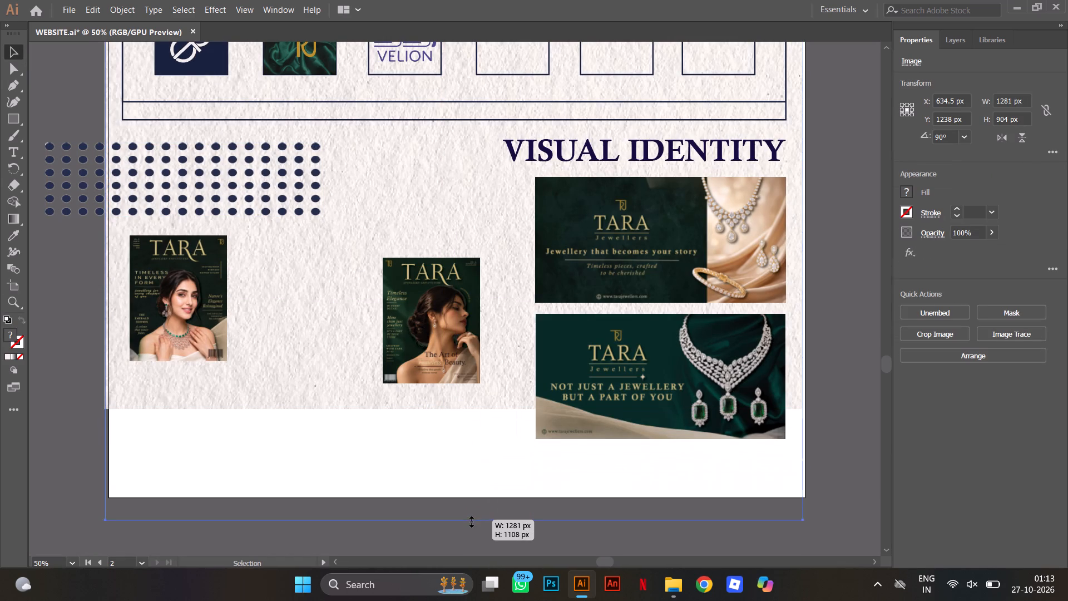
left_click_drag(470, 520, 472, 525)
left_click(472, 525)
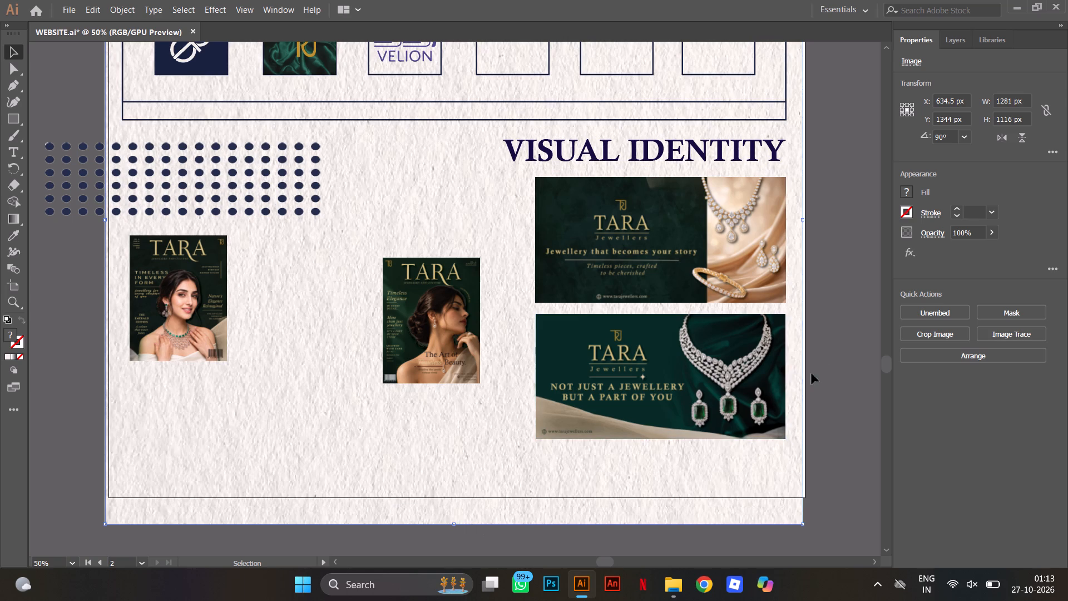
Nudge the Work section's paper background sideways to X 639.5 px so it lines up with the artboard.
key("Right")
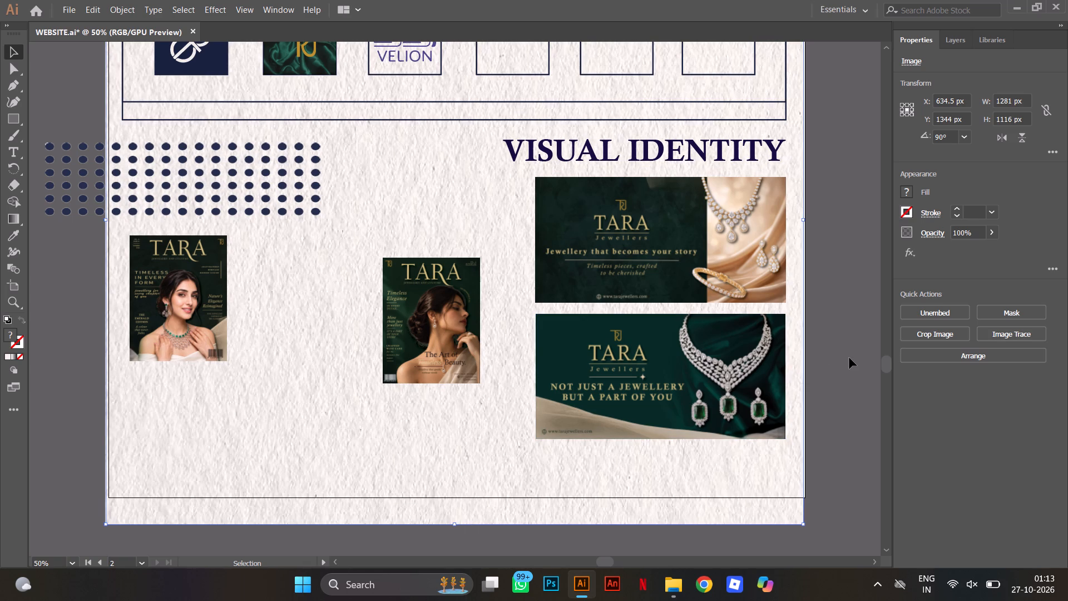
key("Right")
key("Right")
key("Right")
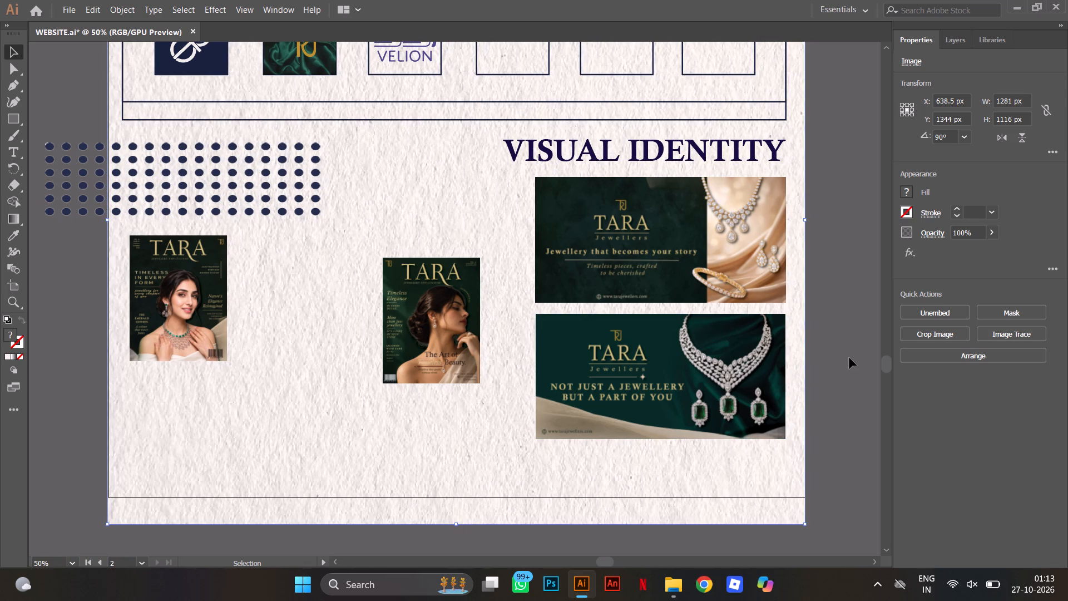
key("Right")
left_click(852, 356)
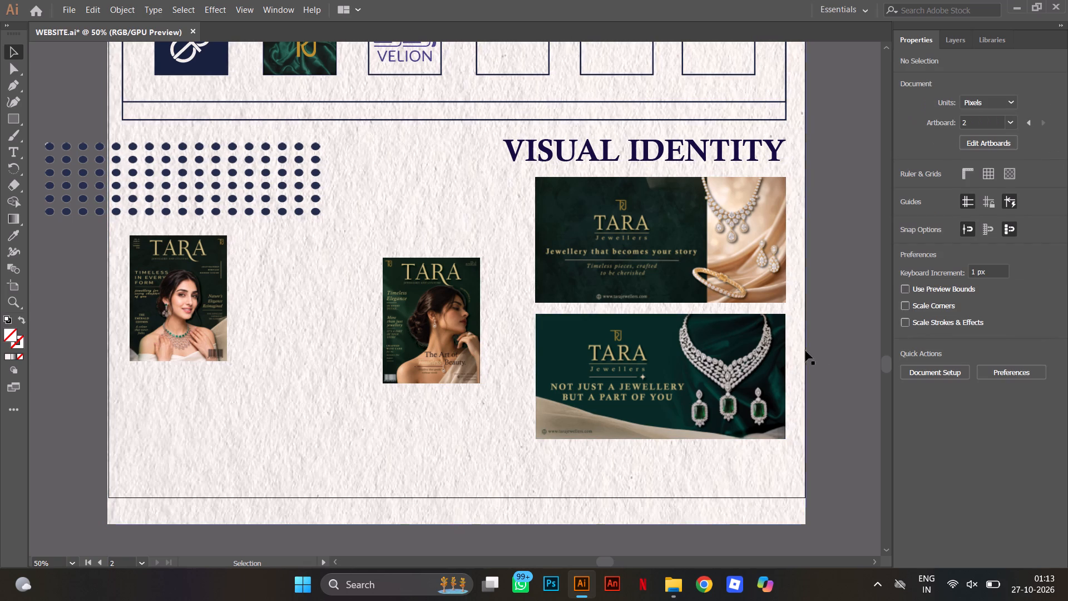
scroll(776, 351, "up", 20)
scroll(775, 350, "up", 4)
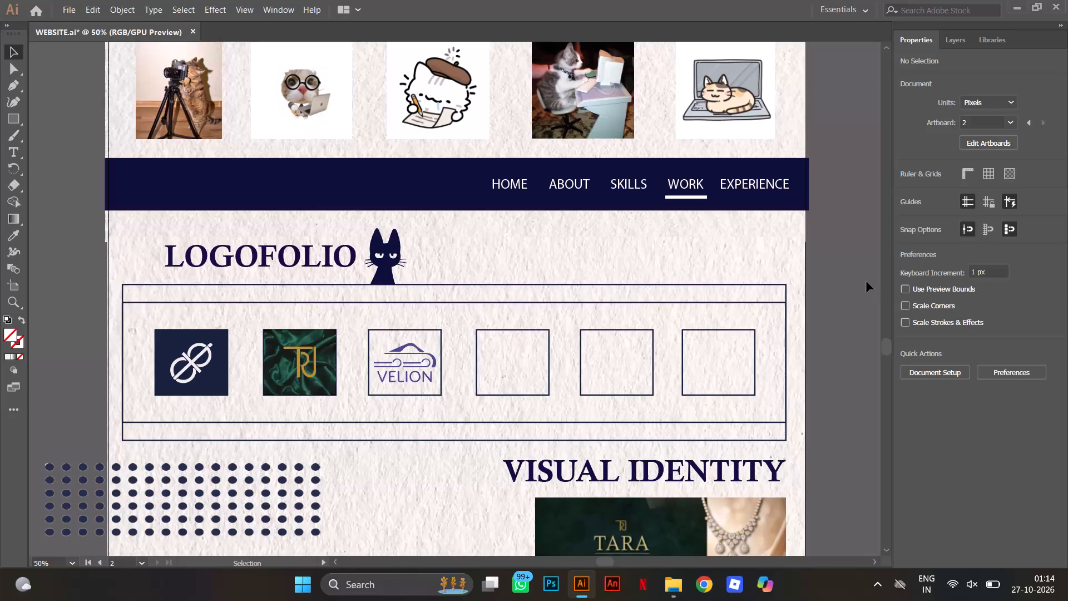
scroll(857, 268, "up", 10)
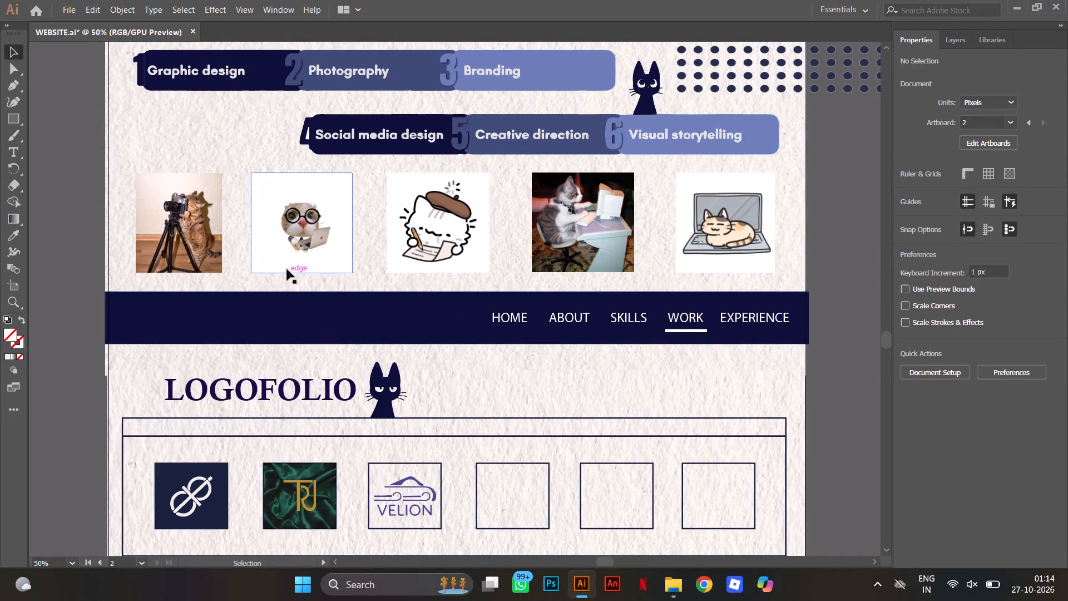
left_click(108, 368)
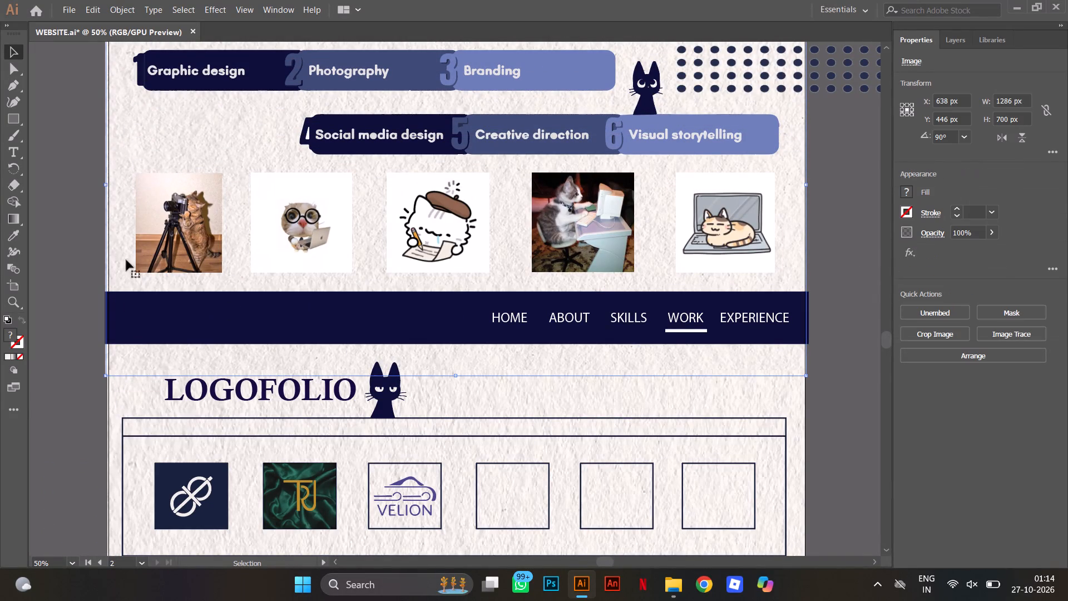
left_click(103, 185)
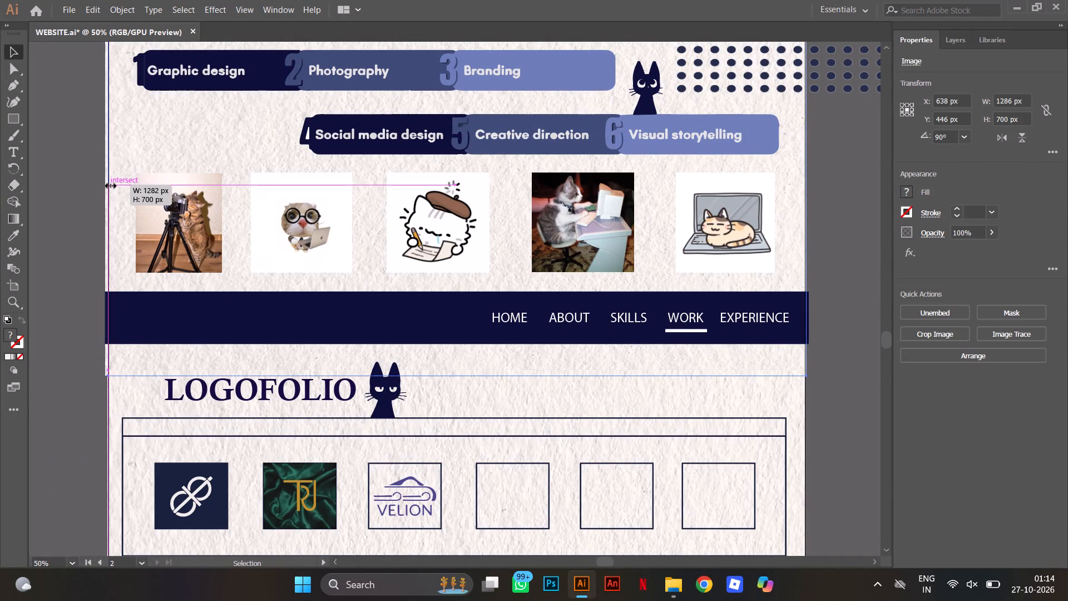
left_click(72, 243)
Widen the Work section's paper background slightly past the artboard's right edge, to about 1285 px.
scroll(271, 299, "down", 20)
scroll(271, 299, "down", 5)
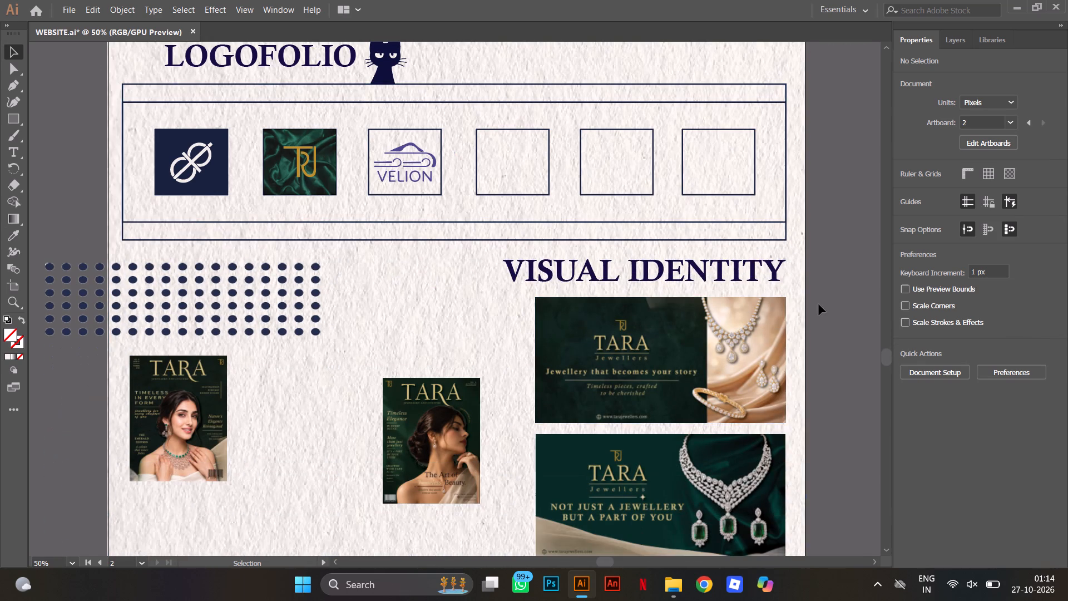
left_click(798, 304)
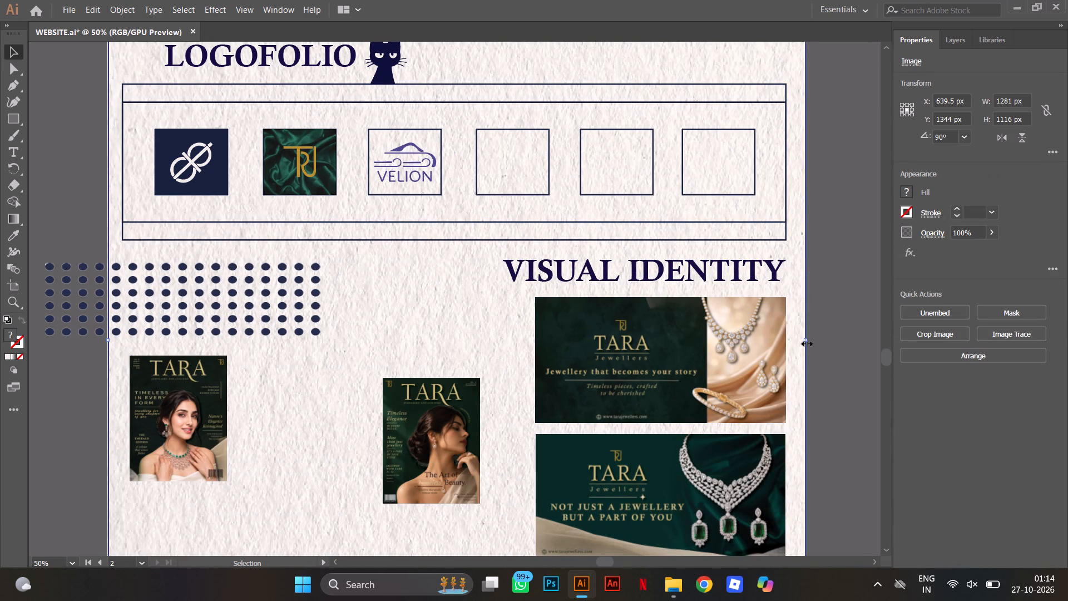
left_click(804, 342)
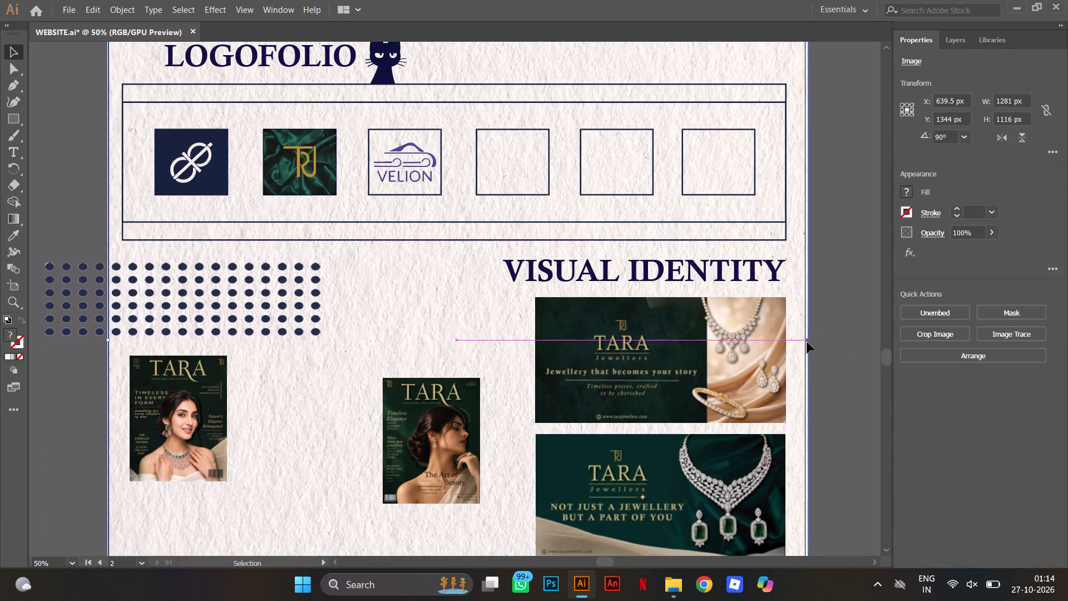
Move both hoardings down together to about Y 1560.5 px, leaving more space beneath the VISUAL IDENTITY heading.
scroll(771, 420, "down", 10)
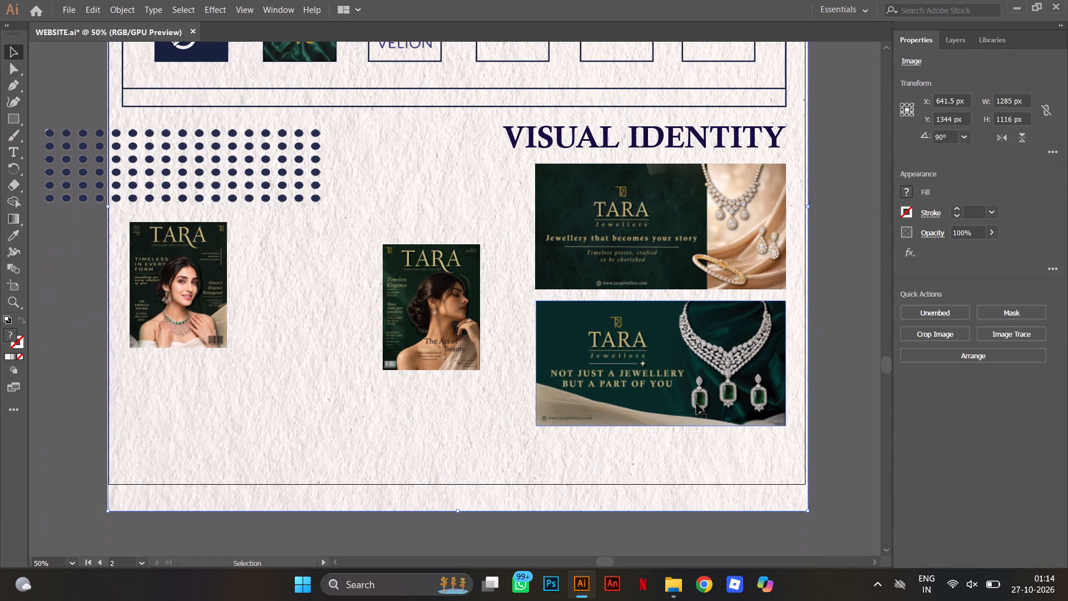
left_click(696, 403)
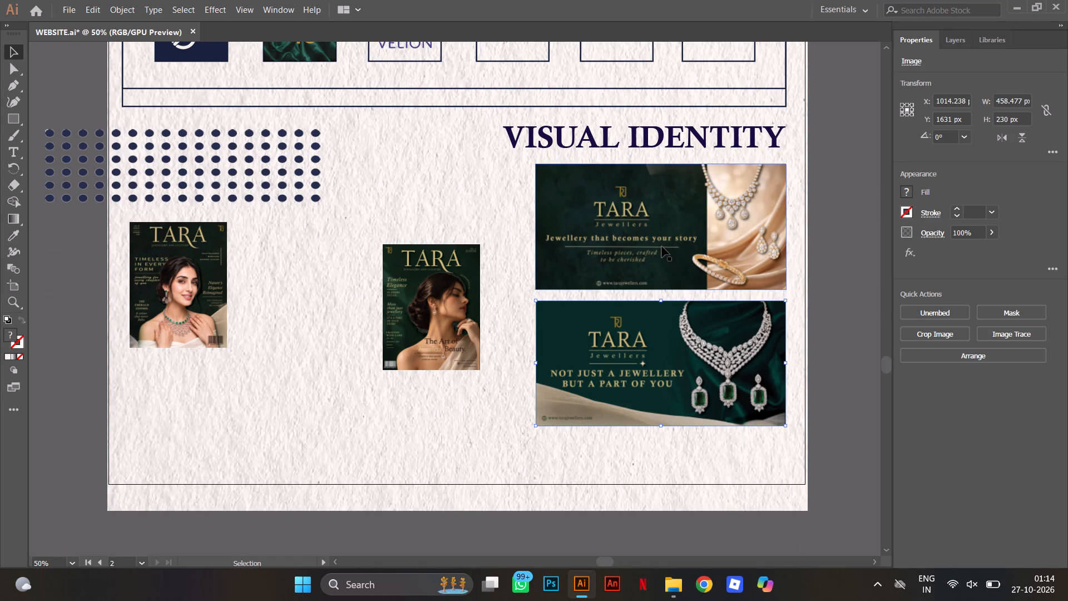
left_click(662, 247, "shift")
key("Down")
key("Down")
key("Down")
key("Down")
key("Down")
key("Down")
key("Down")
key("Down")
key("Down")
key("Down")
key("Down")
key("Down")
key("Down")
key("Down")
key("Down")
key("Down")
key("Down")
key("Down")
key("Down")
key("Down")
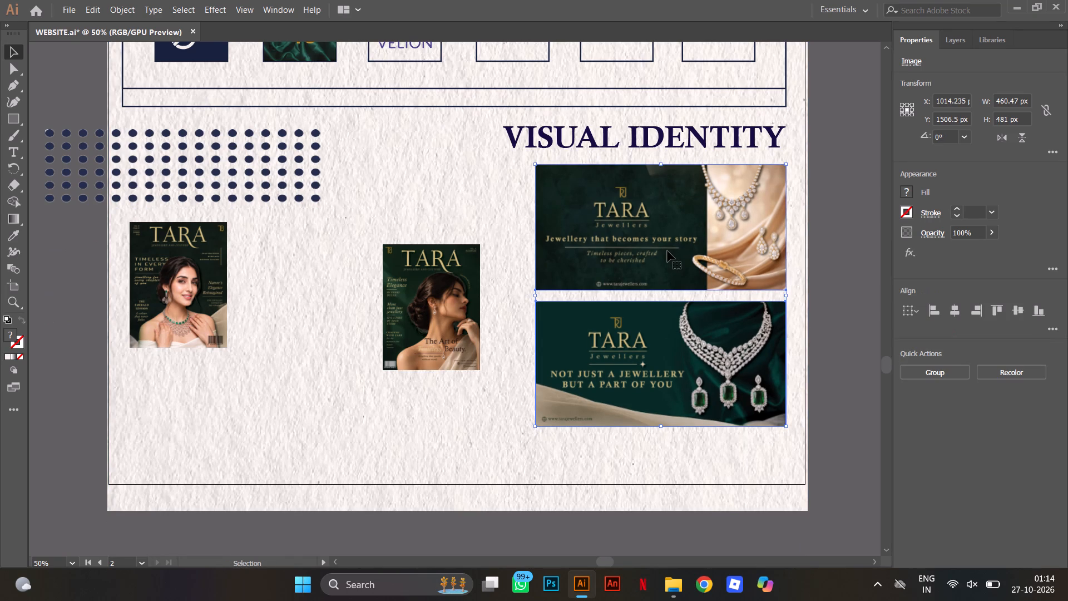
key("Down")
key("Down")
key("Down")
key("Down")
key("Down")
key("Down")
key("Down")
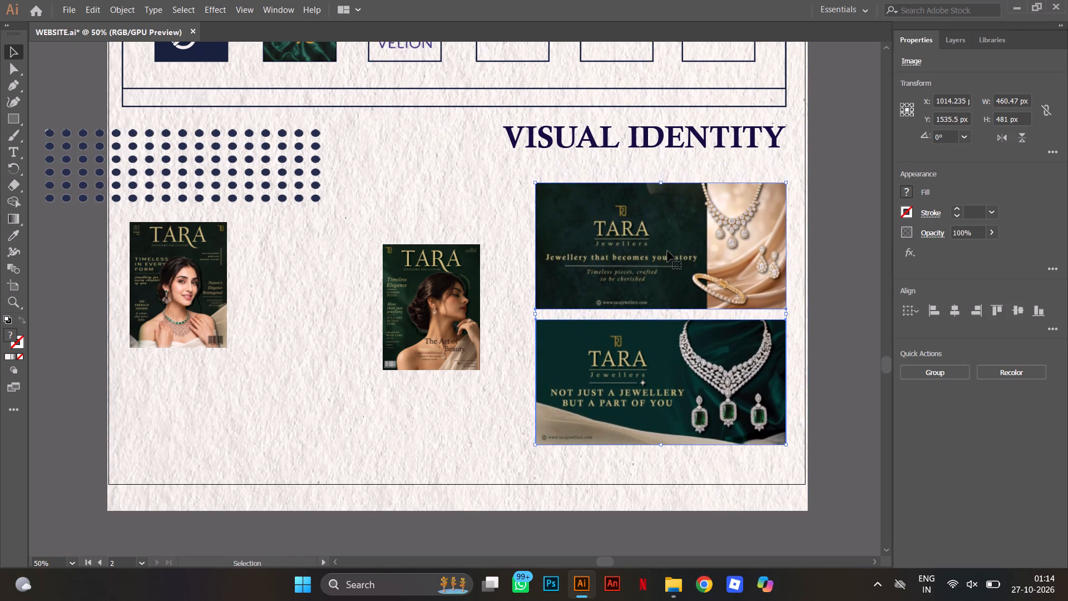
key("Down")
key("Down")
key("Down")
key("Down")
key("Down")
key("Down")
key("Down")
key("Down")
key("Down")
key("Down")
key("Down")
key("Down")
key("Down")
key("Down")
key("Down")
key("Down")
key("Down")
key("Down")
key("Down")
key("Down")
key("Down")
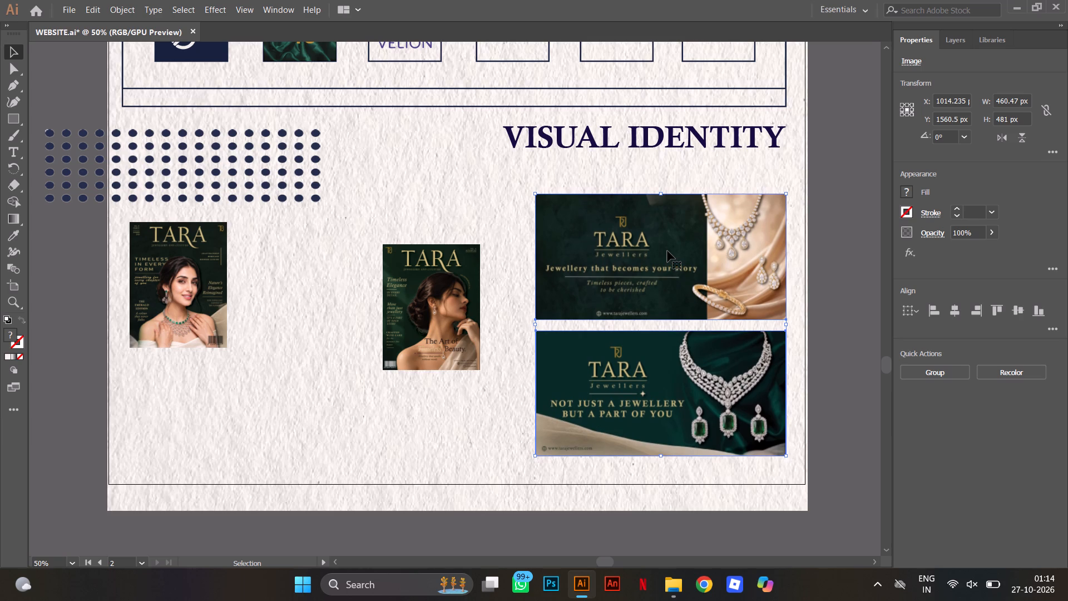
left_click(421, 537)
Move the front-facing TARA magazine cover straight down to about Y 1686 px, level with the emerald necklace hoarding.
left_click_drag(208, 321, 206, 435)
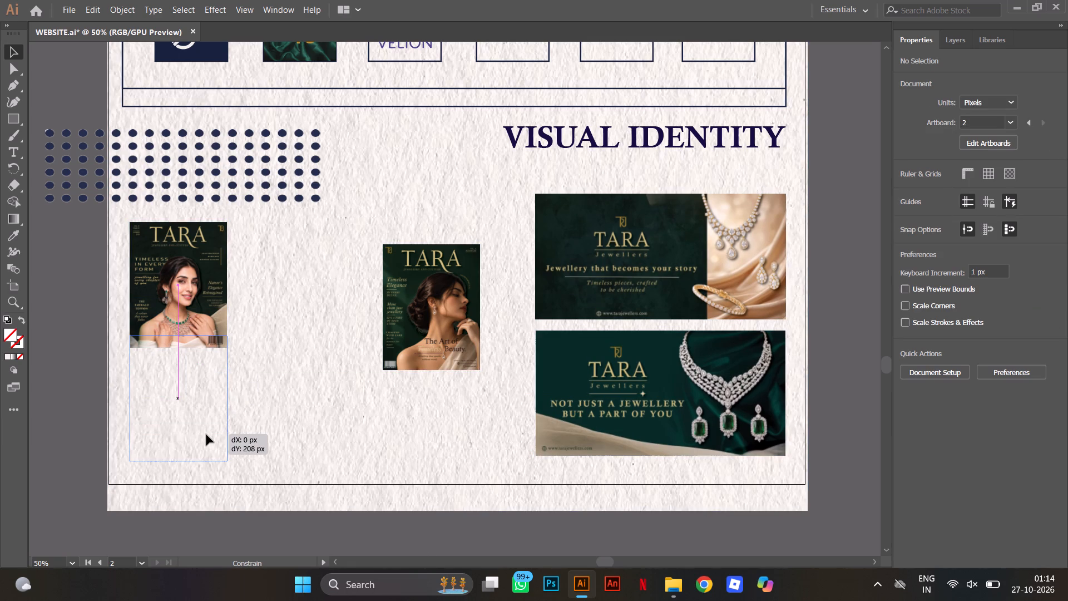
left_click_drag(206, 435, 209, 428)
Move the side-profile TARA magazine cover beside the front-facing cover at about X 405 px, Y 1686 px, in the same row.
left_click_drag(433, 318, 452, 368)
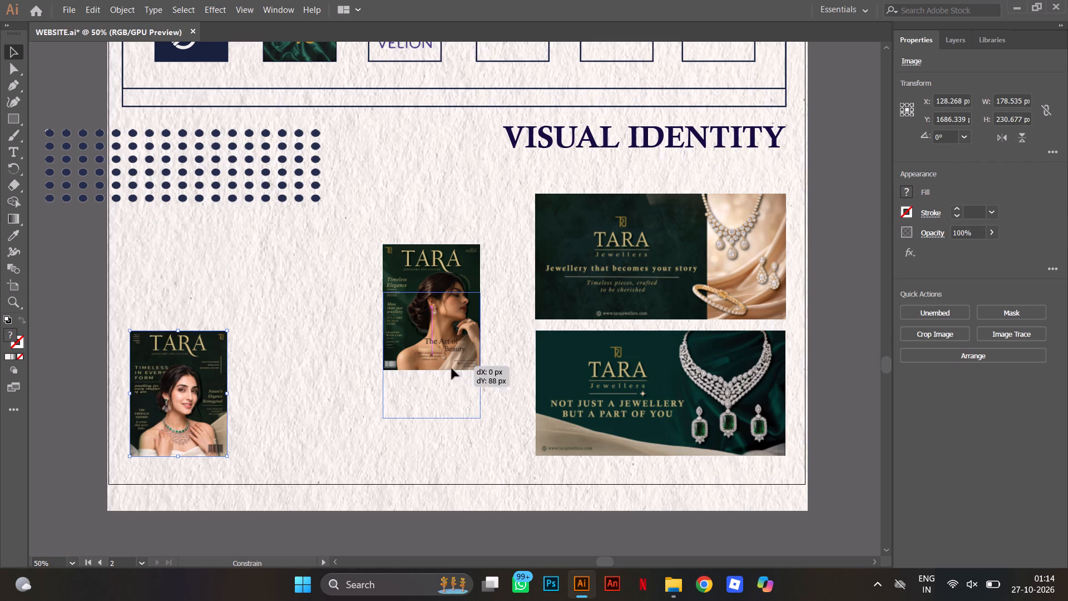
left_click_drag(452, 368, 409, 397)
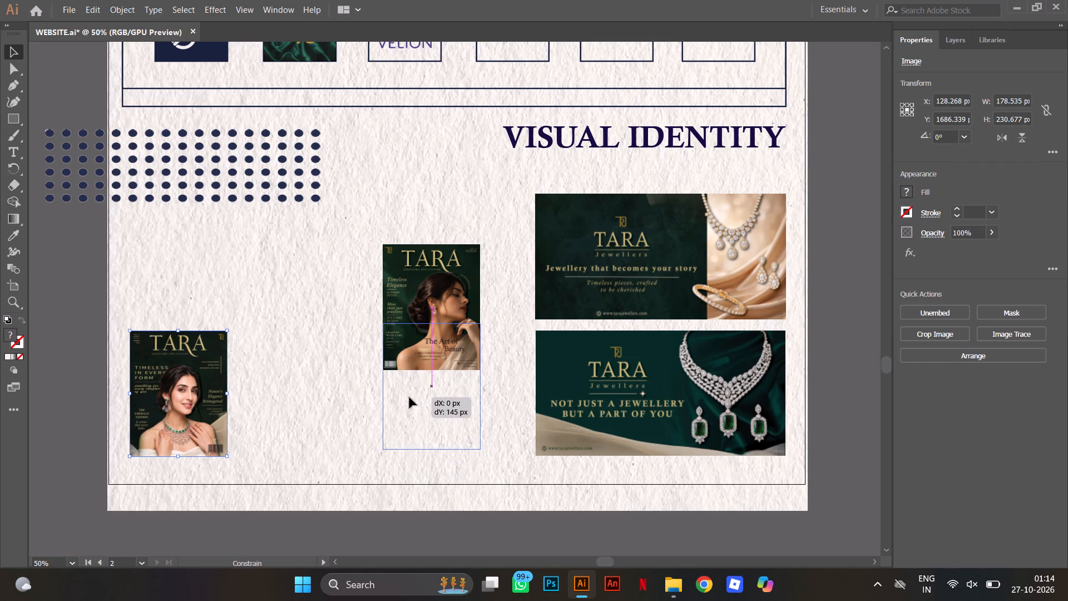
left_click_drag(409, 397, 406, 403)
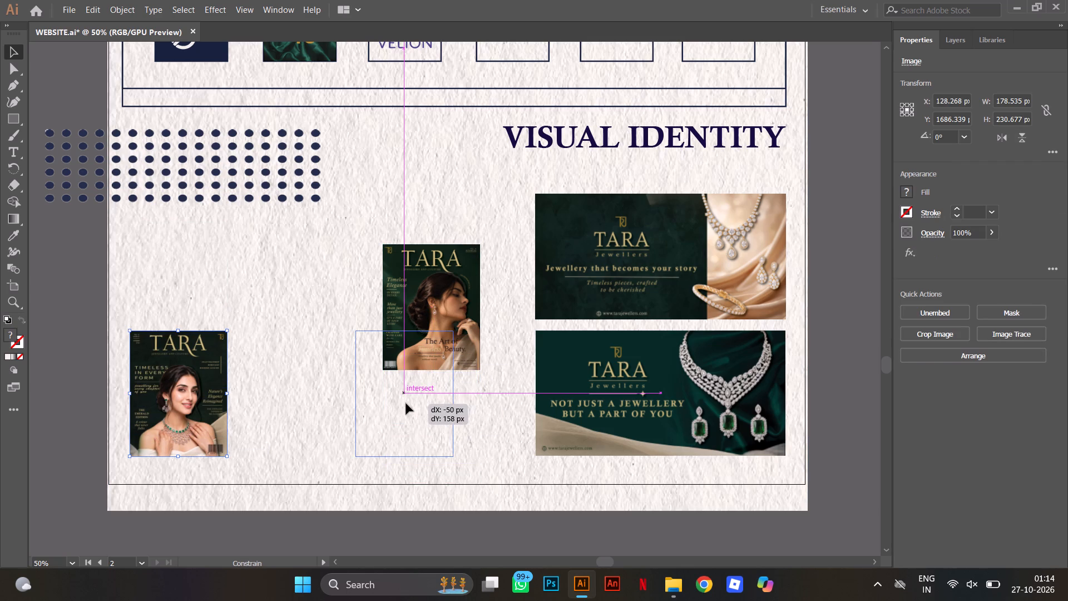
left_click_drag(406, 403, 380, 407)
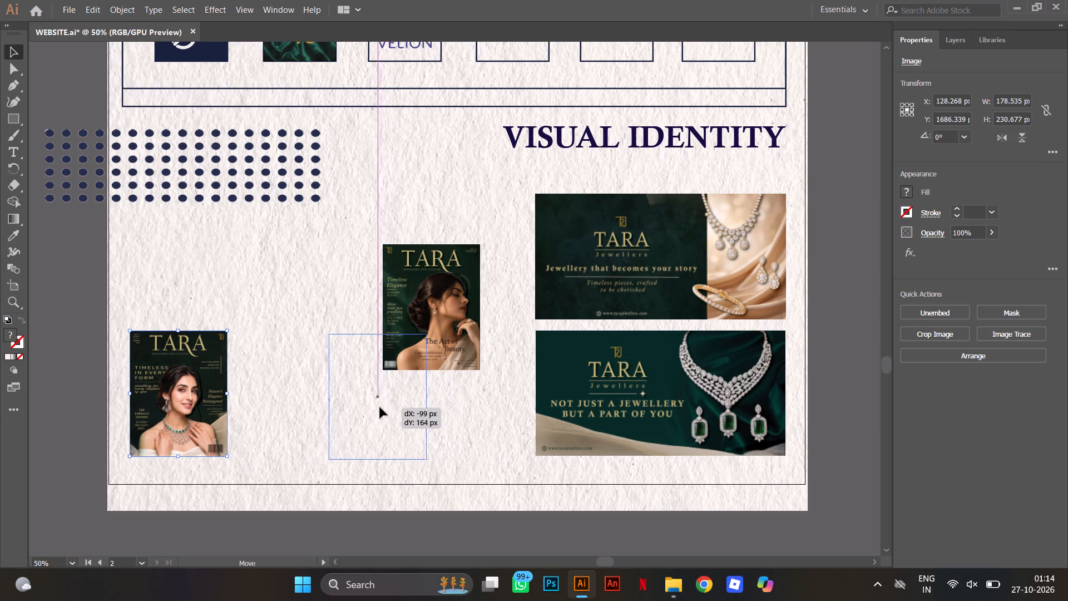
left_click_drag(380, 407, 329, 405)
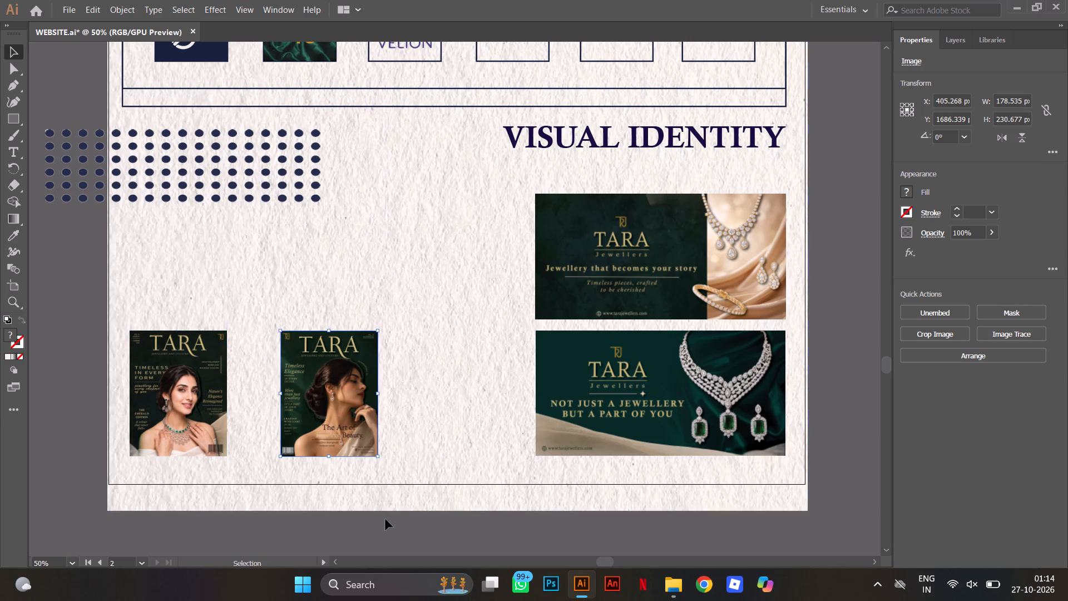
Nudge the side-profile TARA magazine cover toward the front-facing cover, to about X 386 px, staying in the same row.
key("Left")
key("Left")
key("Left")
key("Left")
key("Left")
key("Left")
key("Left")
key("Left")
key("Left")
key("Left")
key("Left")
key("Left")
key("Left")
key("Left")
key("Left")
key("Left")
key("Left")
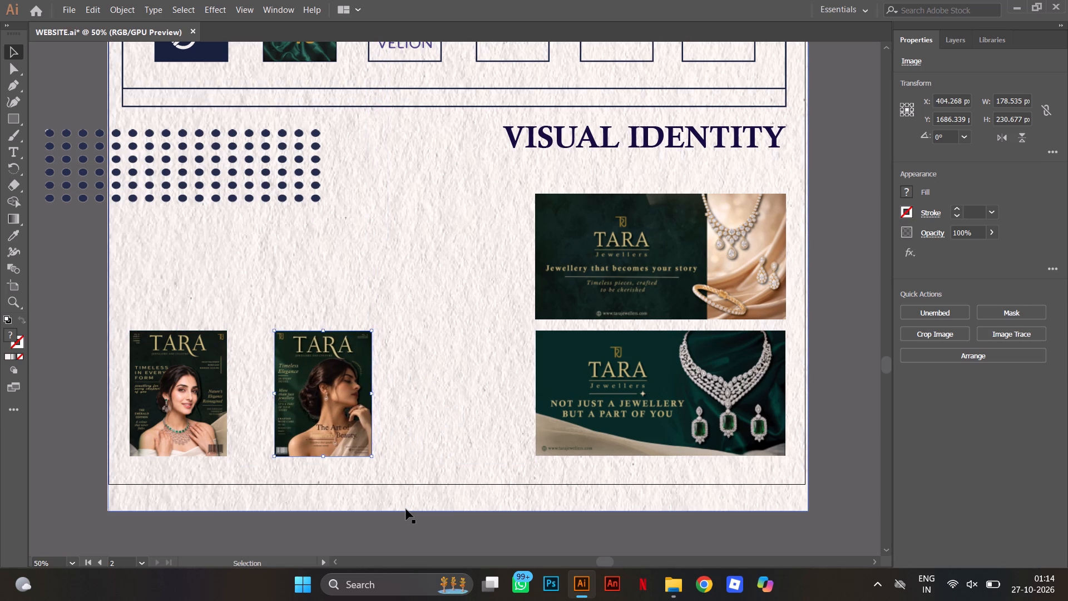
key("Left")
key("Left")
key("Left")
key("Left")
Place the poster 2-01 image from the submission folder into the Work section and embed it.
left_click(678, 583)
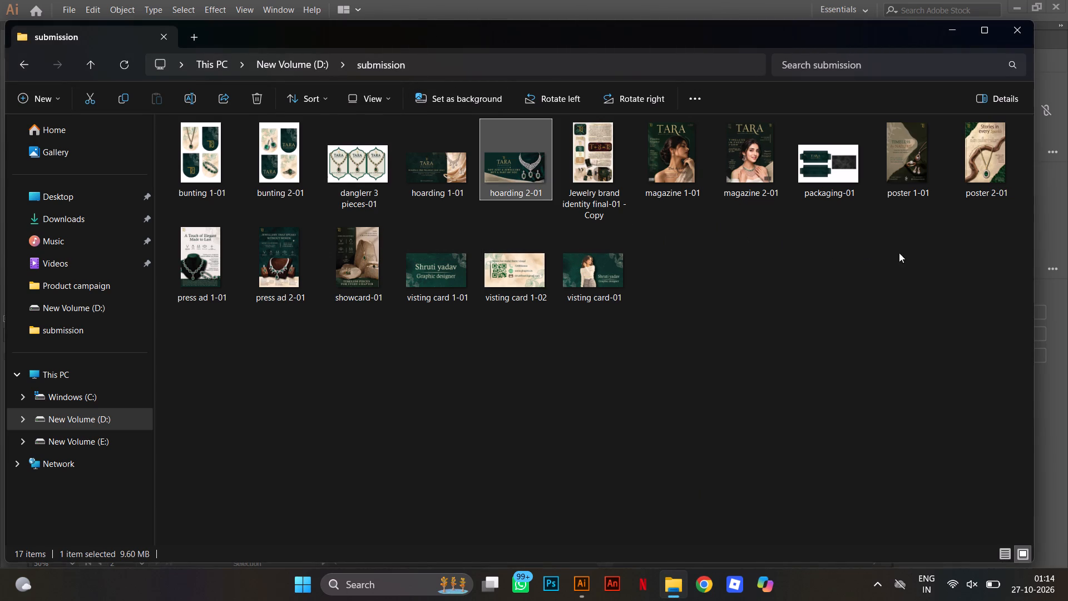
left_click_drag(990, 185, 652, 540)
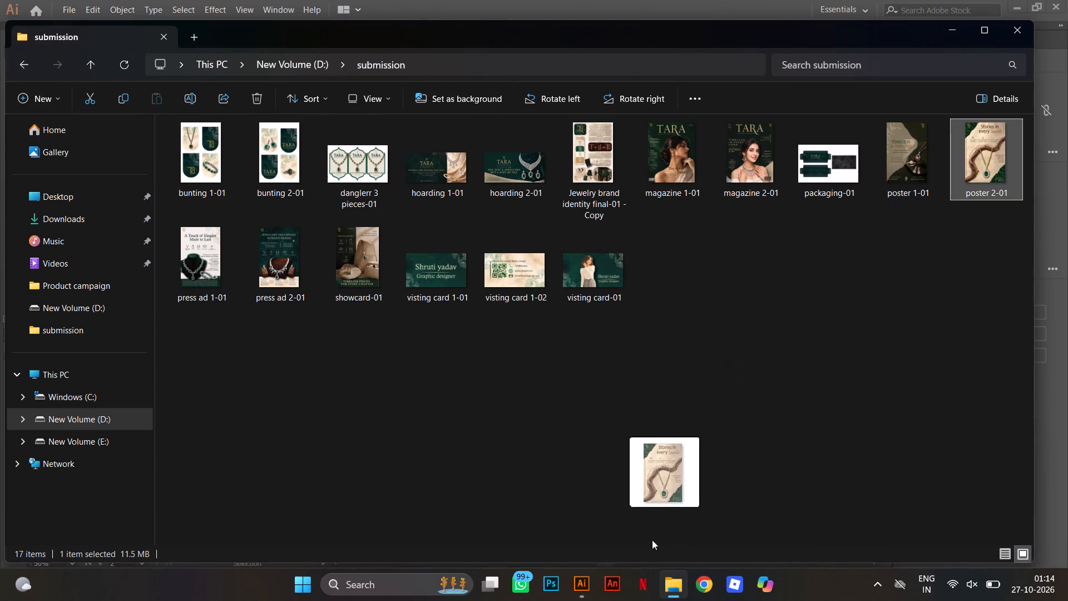
left_click_drag(652, 540, 479, 450)
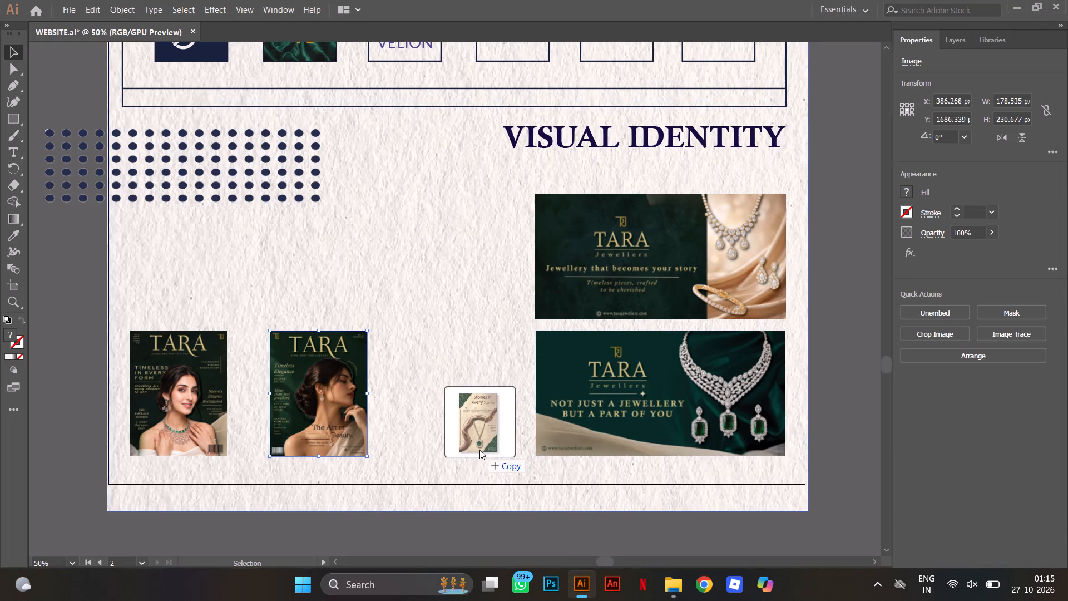
left_click_drag(479, 450, 479, 450)
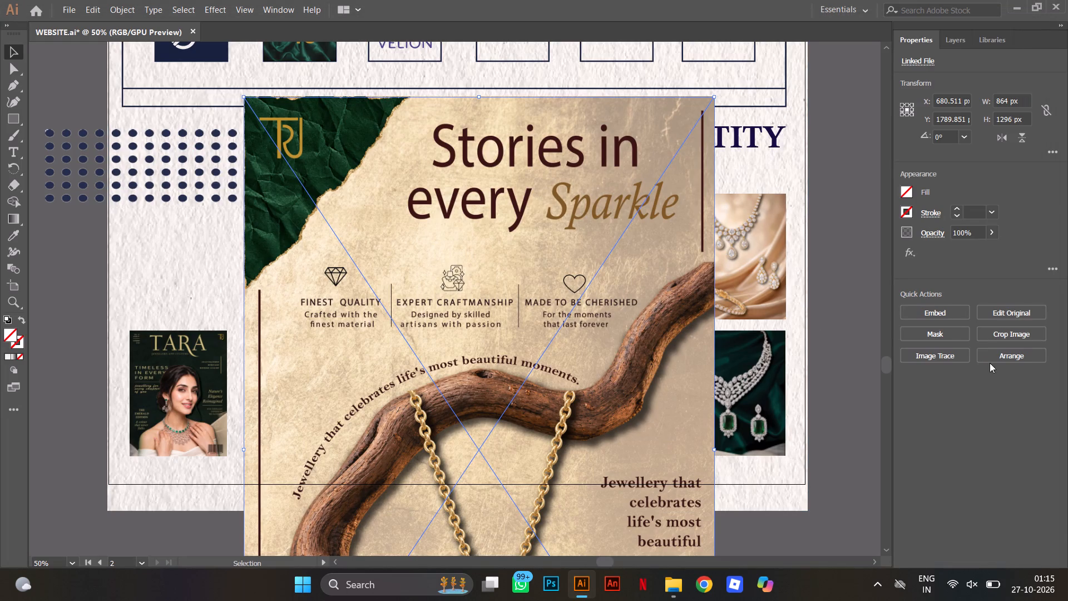
left_click(941, 308)
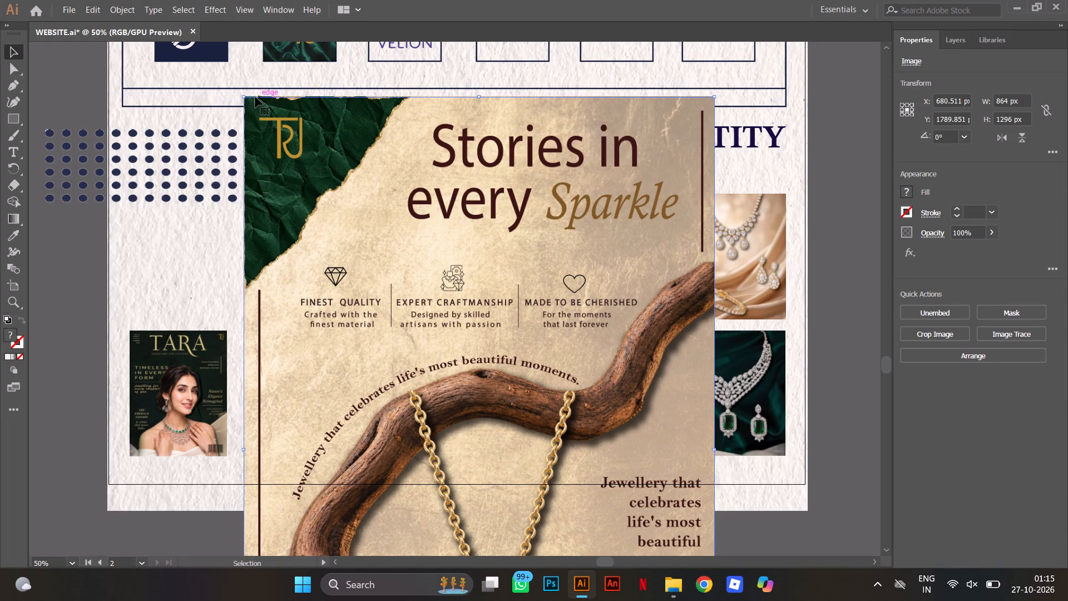
Scale the "Stories in every Sparkle" poster proportionally to about 508 × 761 px and move it over the side-profile magazine cover.
left_click_drag(245, 98, 425, 277, "shift")
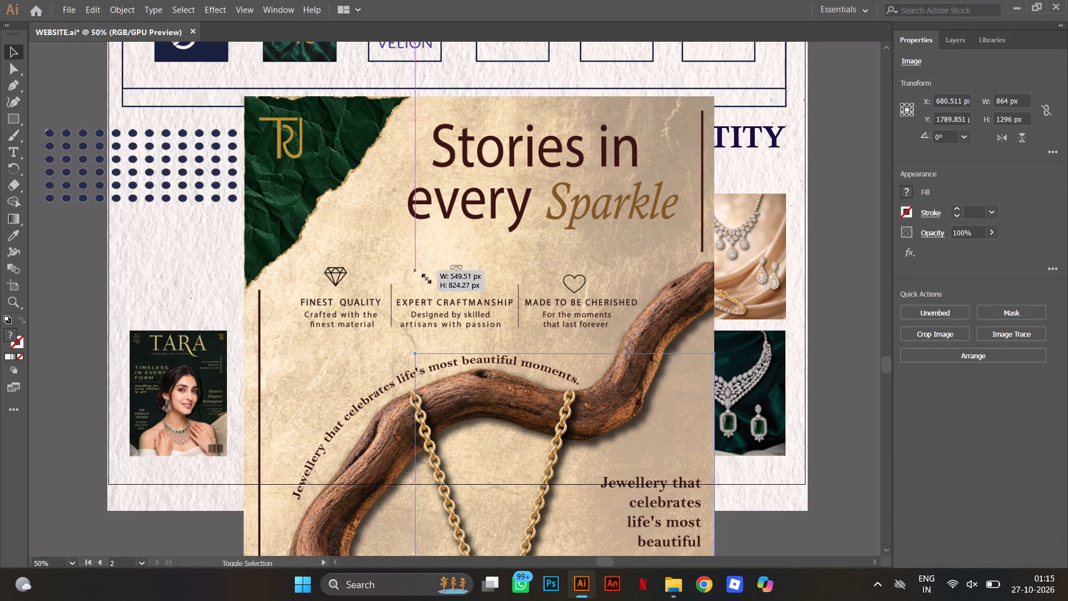
left_click_drag(425, 277, 438, 323, "shift")
left_click_drag(507, 444, 377, 394)
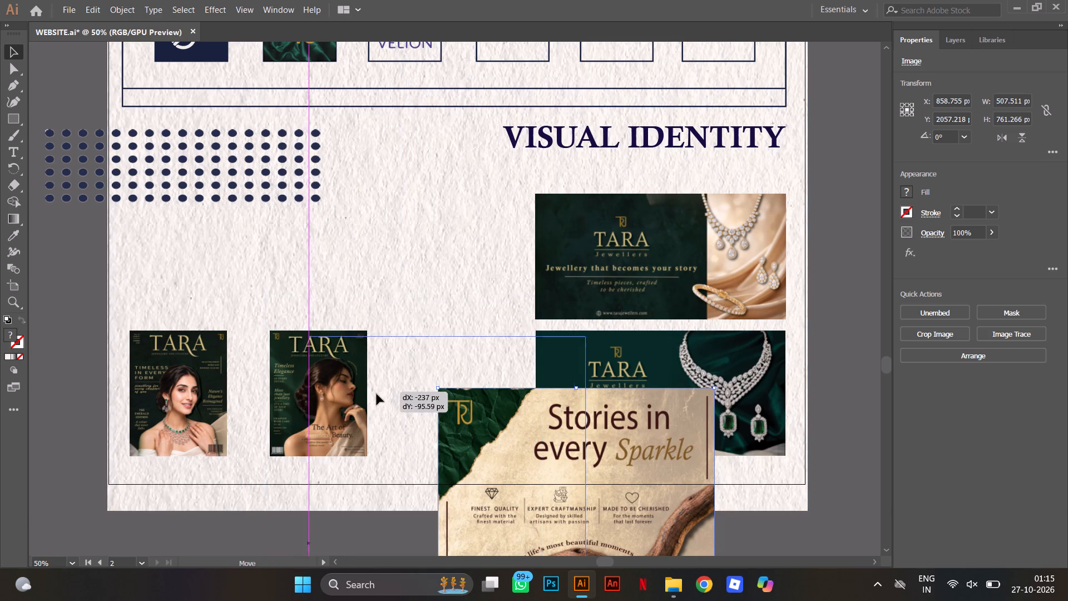
left_click_drag(377, 394, 335, 387)
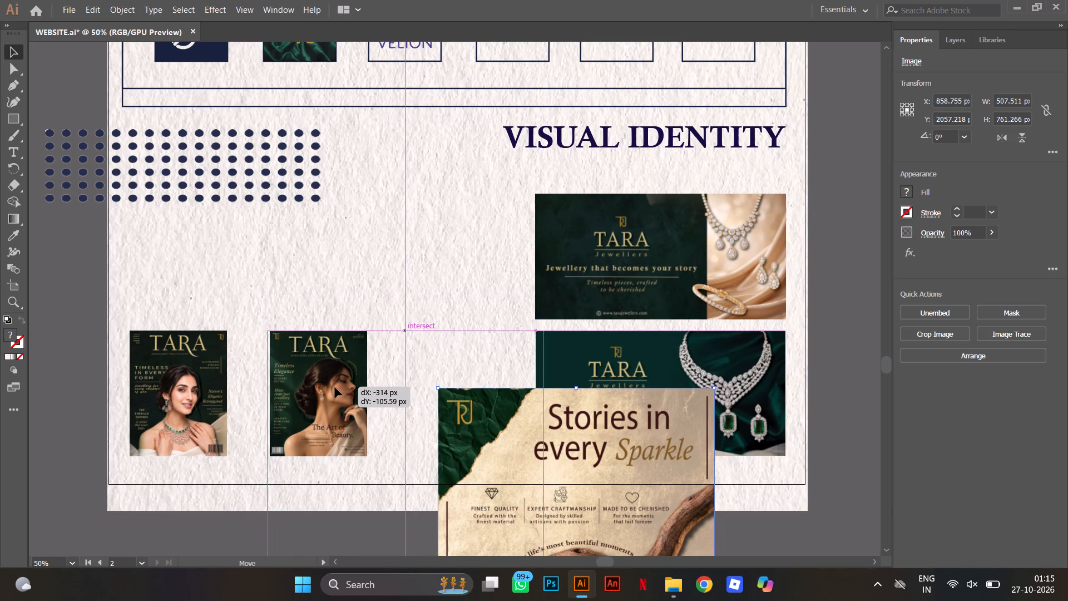
left_click_drag(335, 387, 344, 390)
Inspect the poster's lower part with the website details up close, and look at the submission folder.
scroll(364, 385, "down", 6)
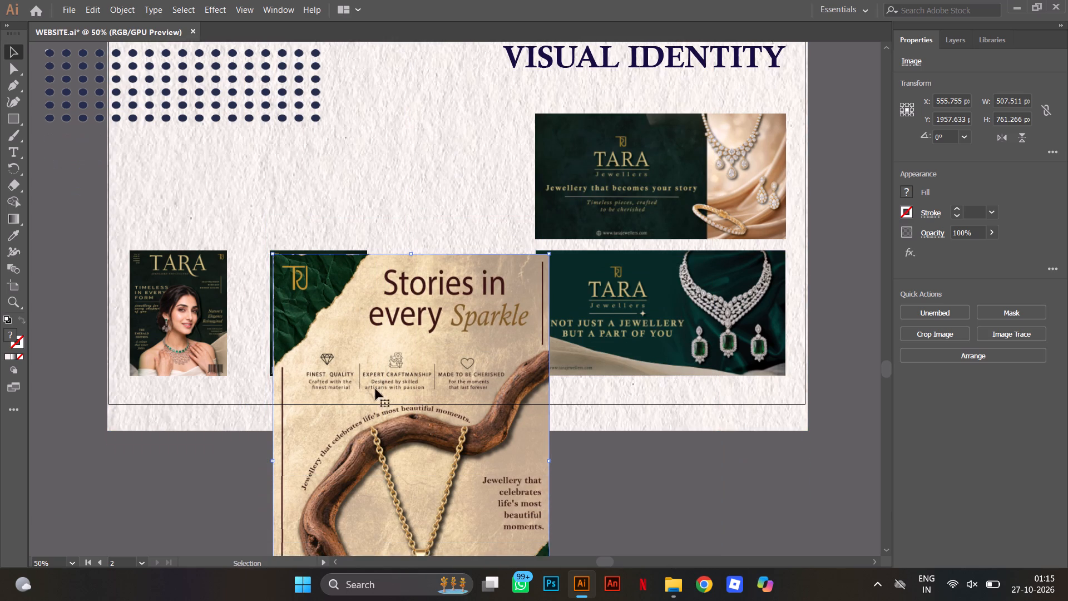
scroll(375, 389, "down", 14)
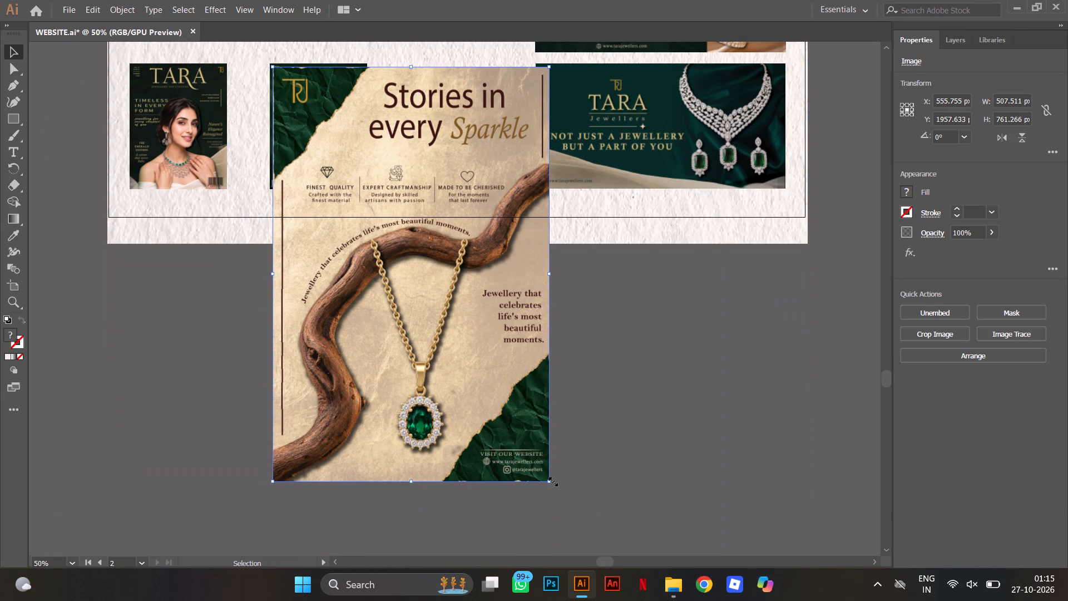
left_click(551, 509)
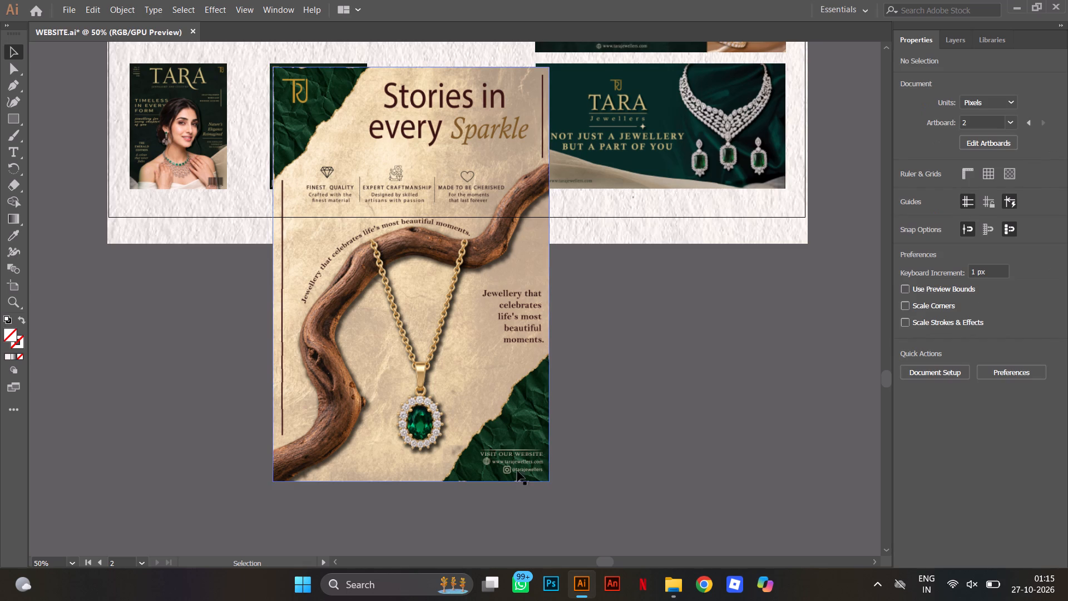
left_click(513, 459)
key("ctrl+equal")
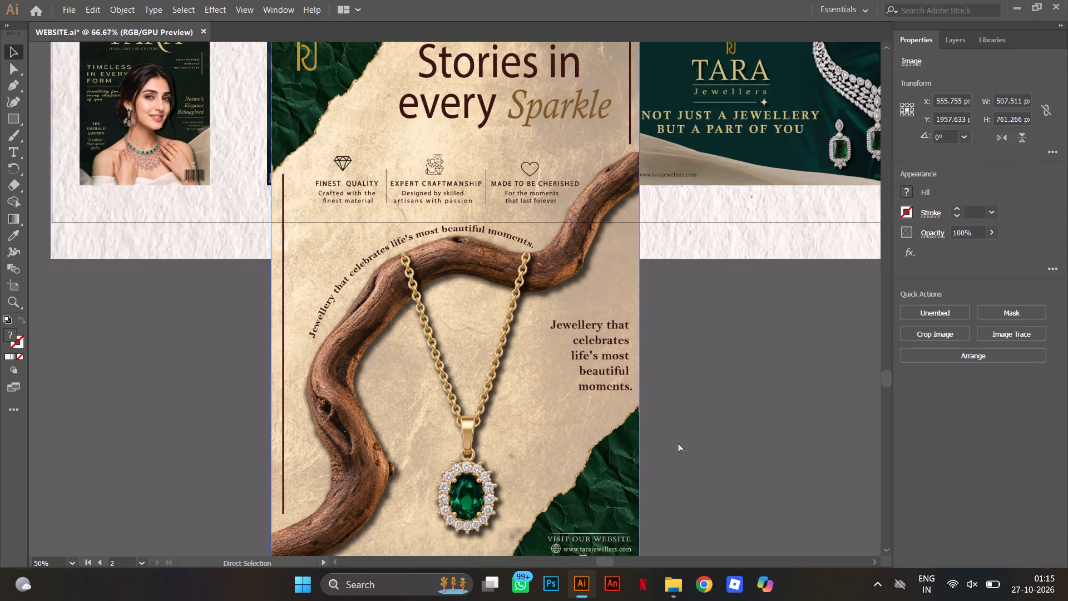
key("ctrl+equal")
scroll(684, 439, "down", 20)
scroll(684, 439, "down", 2)
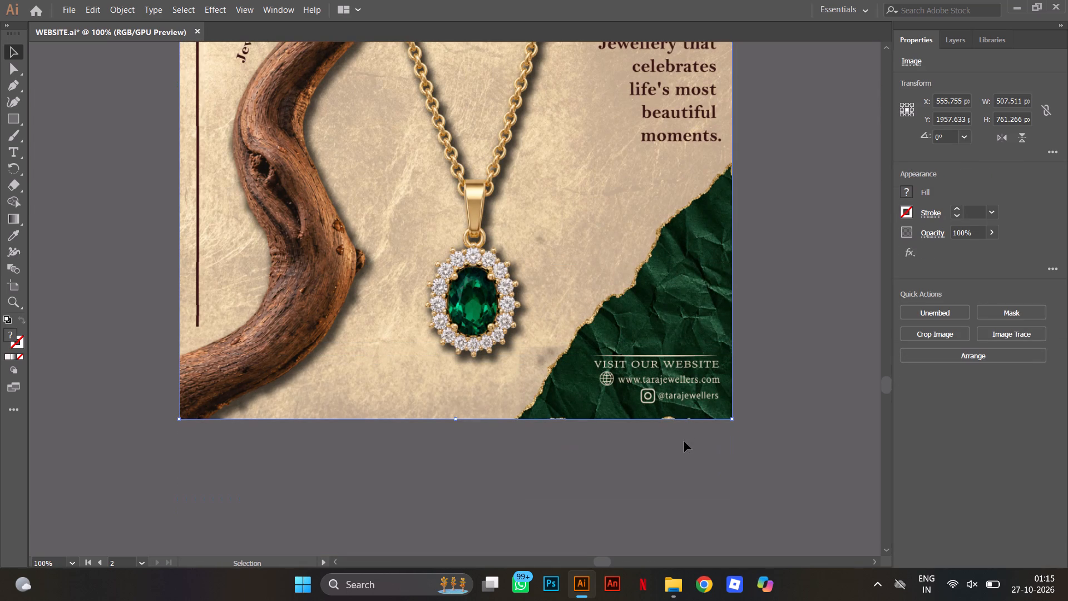
left_click(701, 477)
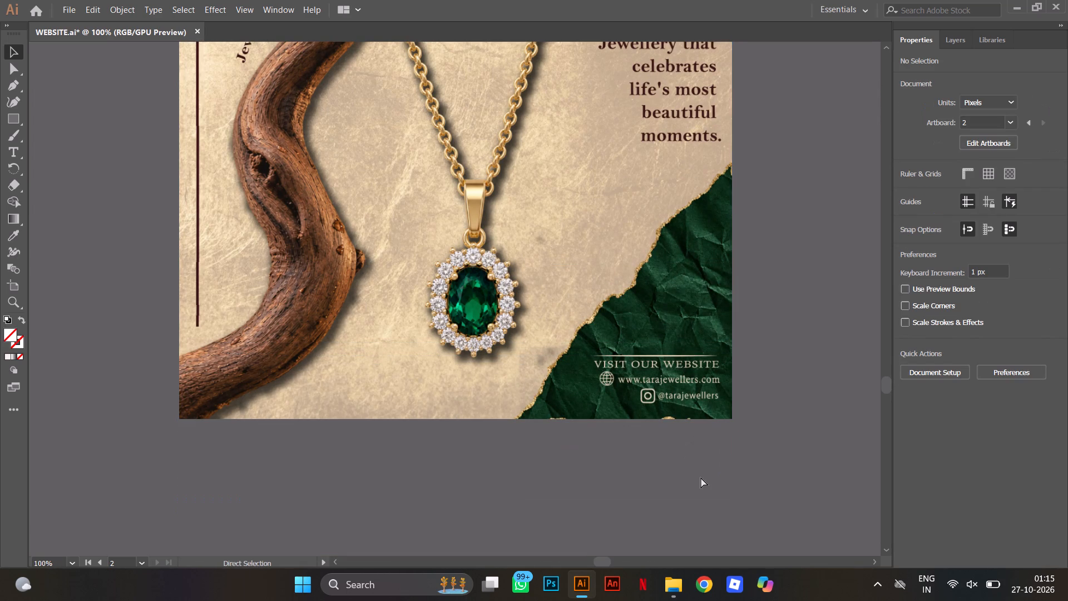
key("ctrl+minus")
key("ctrl+minus")
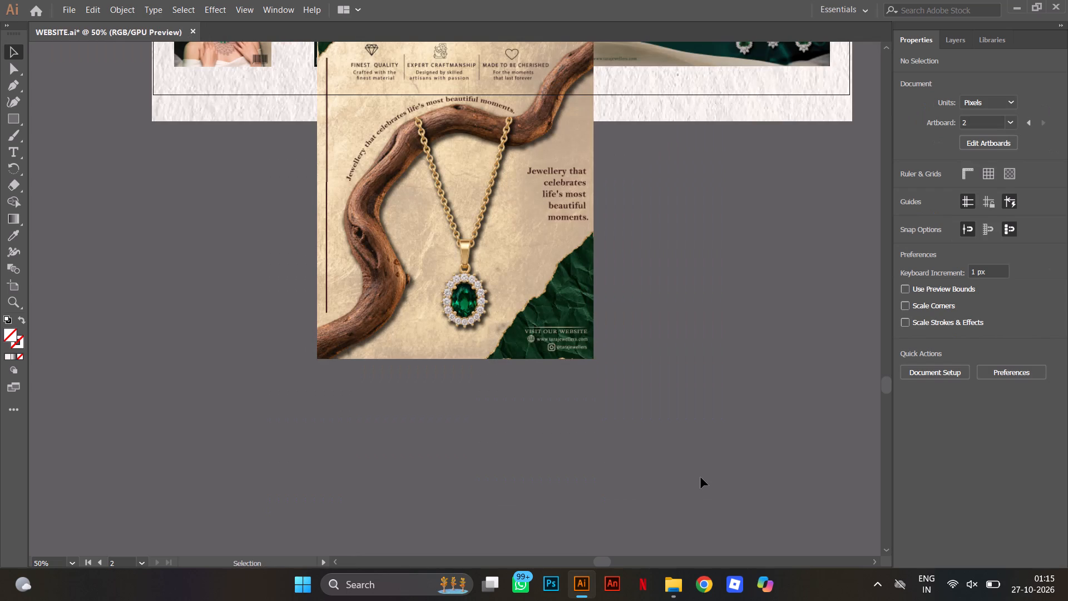
left_click(669, 590)
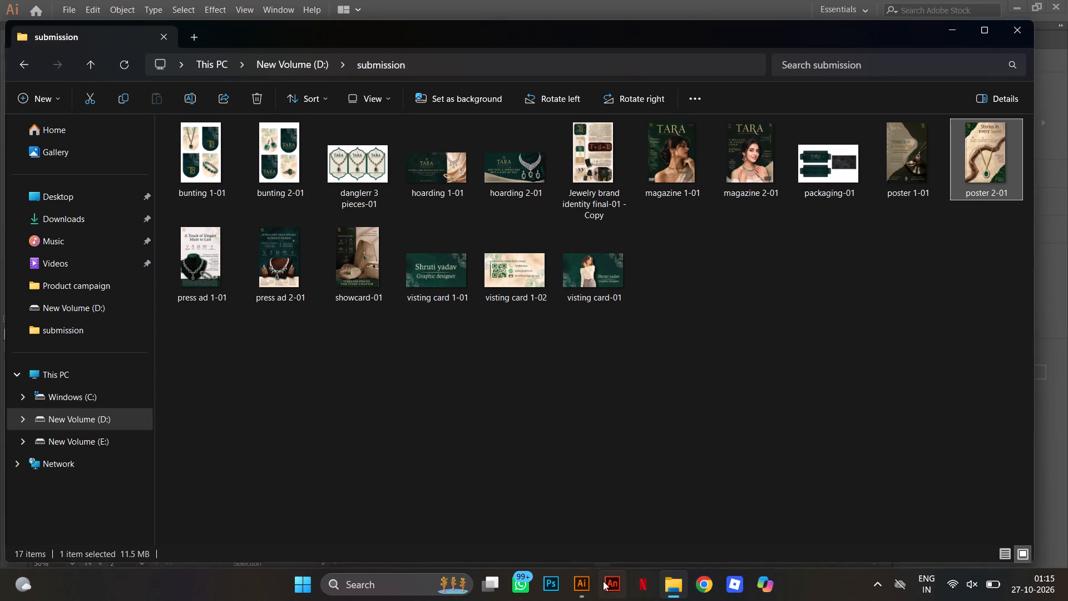
left_click(581, 583)
Scale the poster down proportionally to 160 × 240 px over the side-profile magazine cover.
scroll(534, 333, "up", 2)
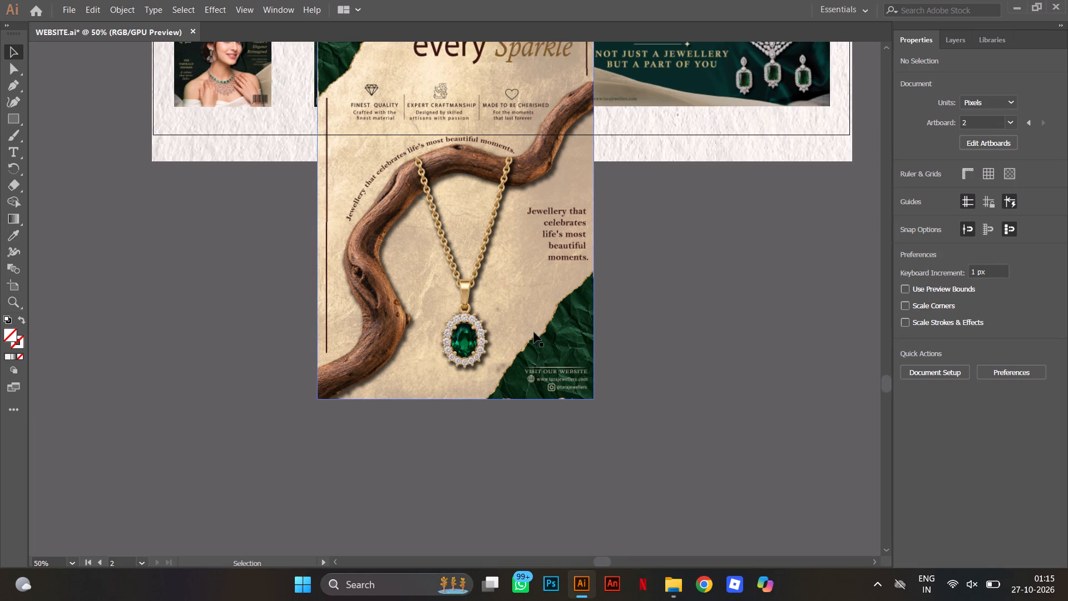
scroll(534, 332, "up", 4)
left_click(589, 436)
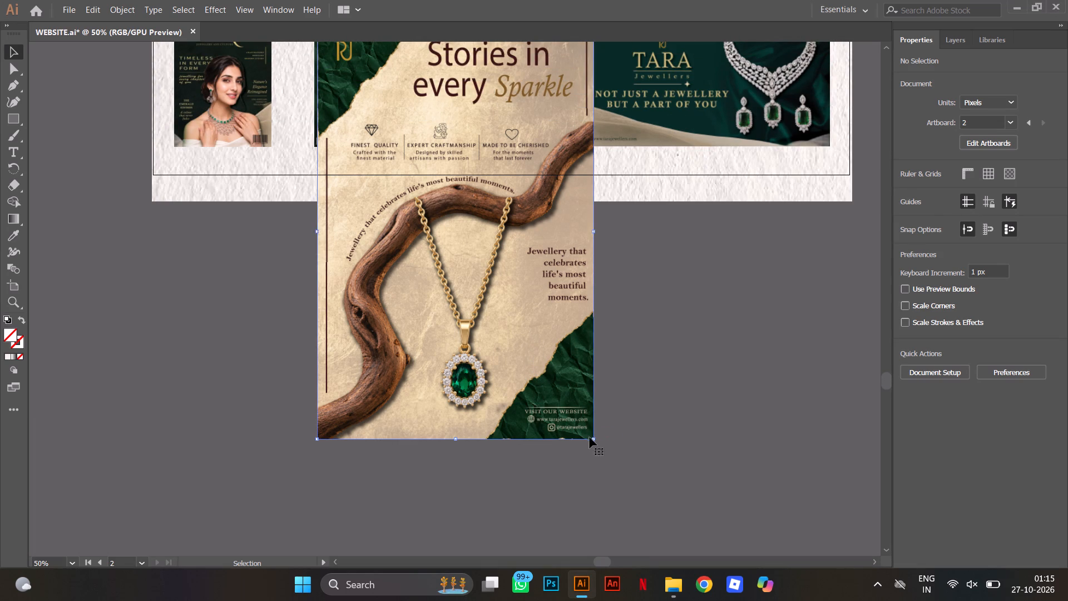
left_click_drag(593, 439, 402, 159)
Align the poster's upper-left corner with the side-profile cover's corner, placing it at X 377 px, Y 1691 px.
scroll(398, 180, "up", 6)
left_click(377, 214)
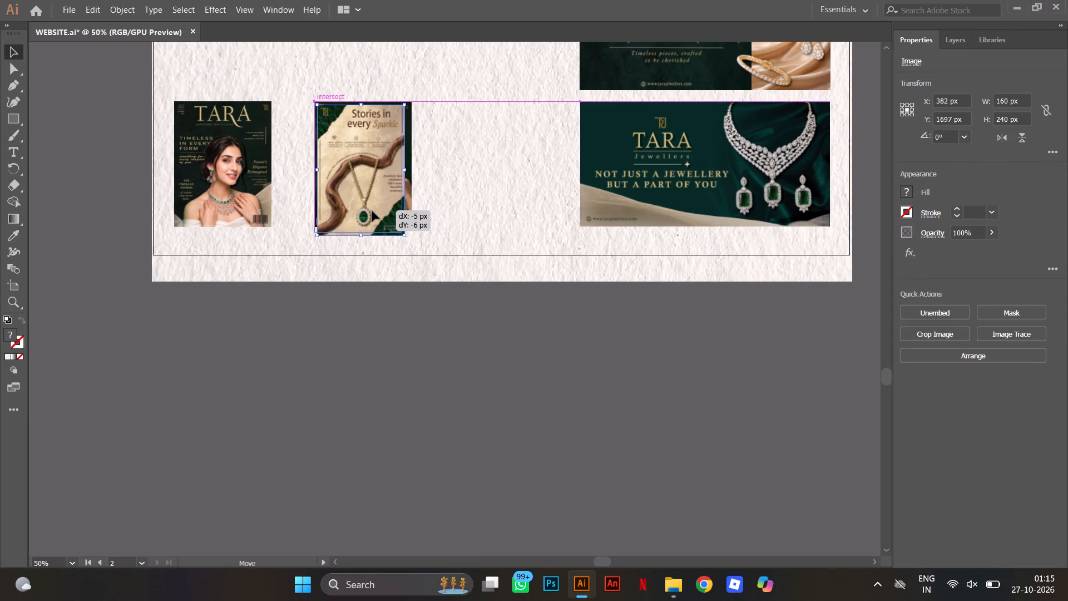
left_click(373, 211)
key("ctrl+equal")
key("ctrl+equal")
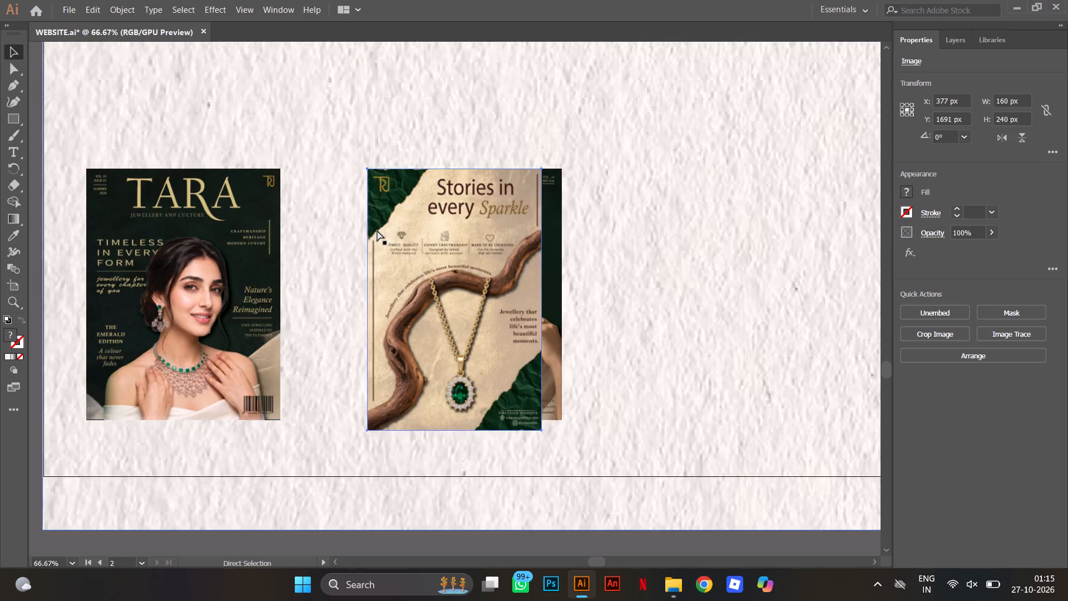
key("ctrl+equal")
left_click_drag(381, 233, 423, 237)
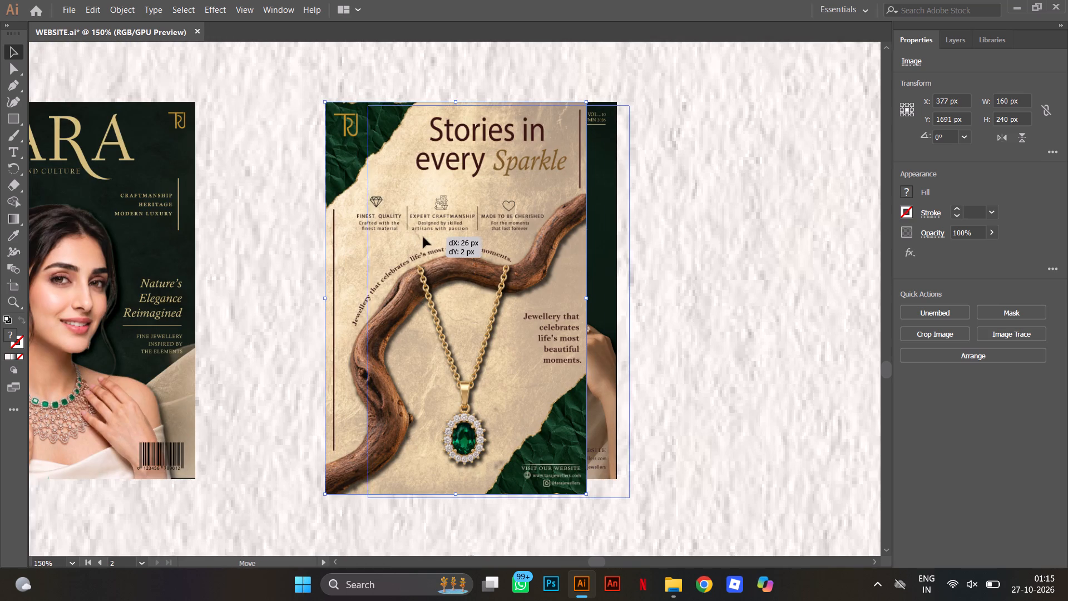
left_click_drag(423, 237, 402, 240)
left_click_drag(402, 240, 391, 238)
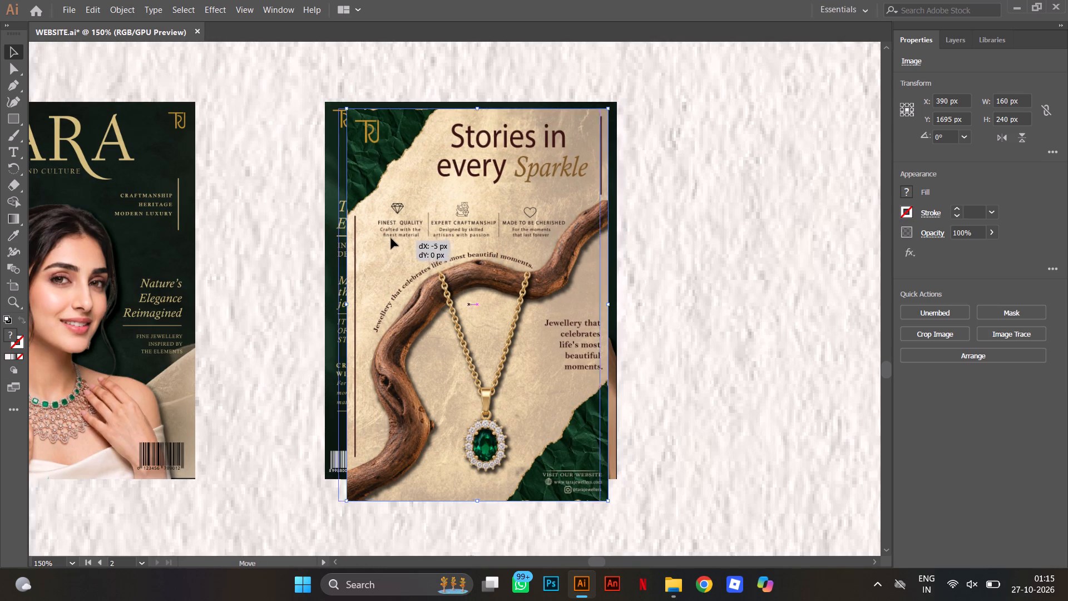
left_click_drag(391, 238, 383, 237)
left_click(383, 237)
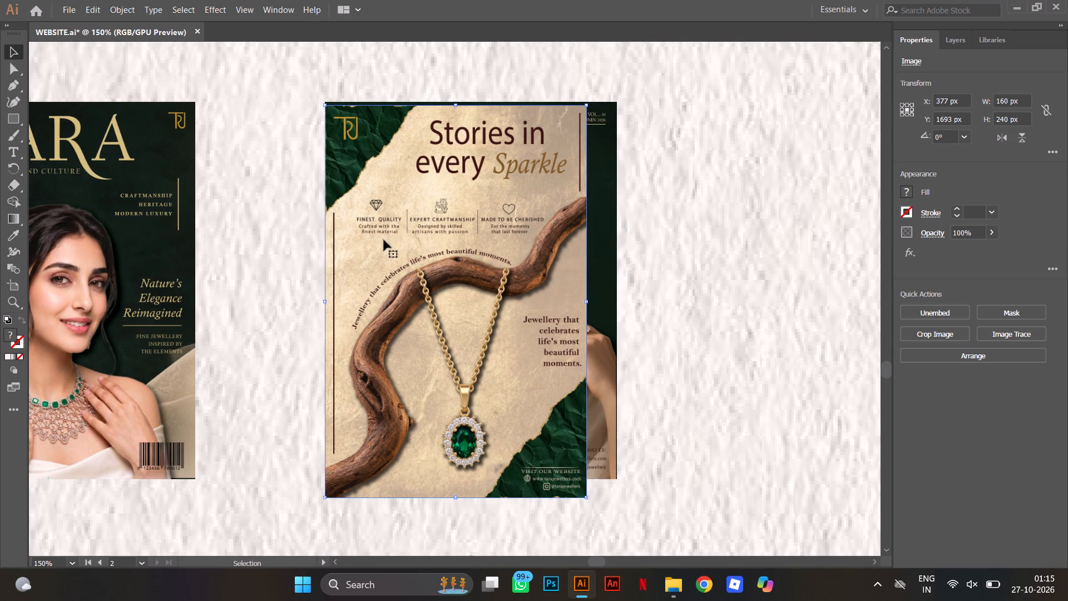
key("Up")
key("Up")
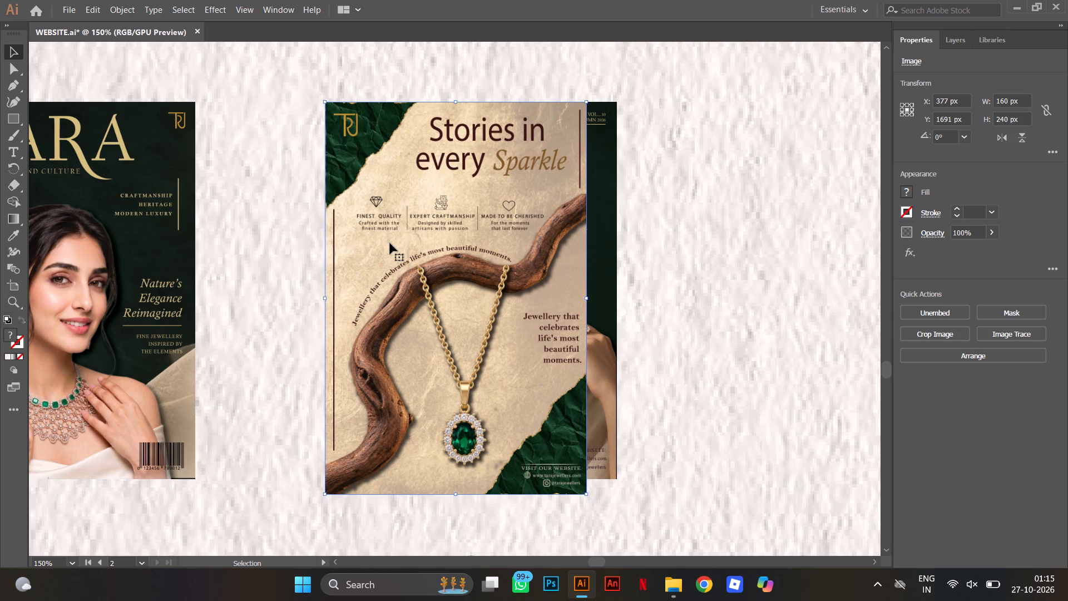
key("Up")
left_click(725, 267)
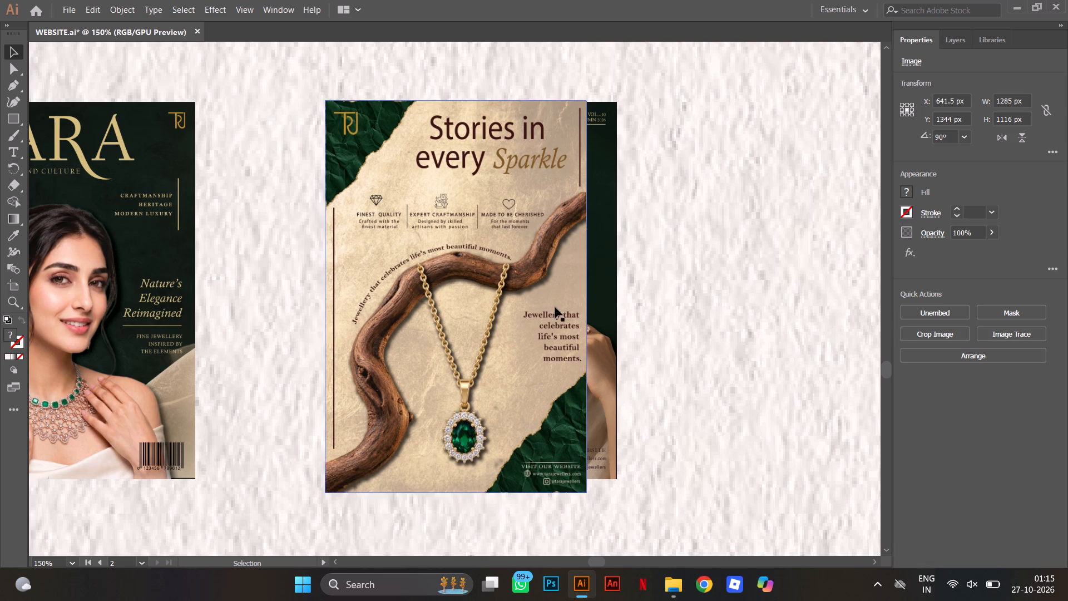
left_click(555, 308)
key("Down")
left_click(766, 380)
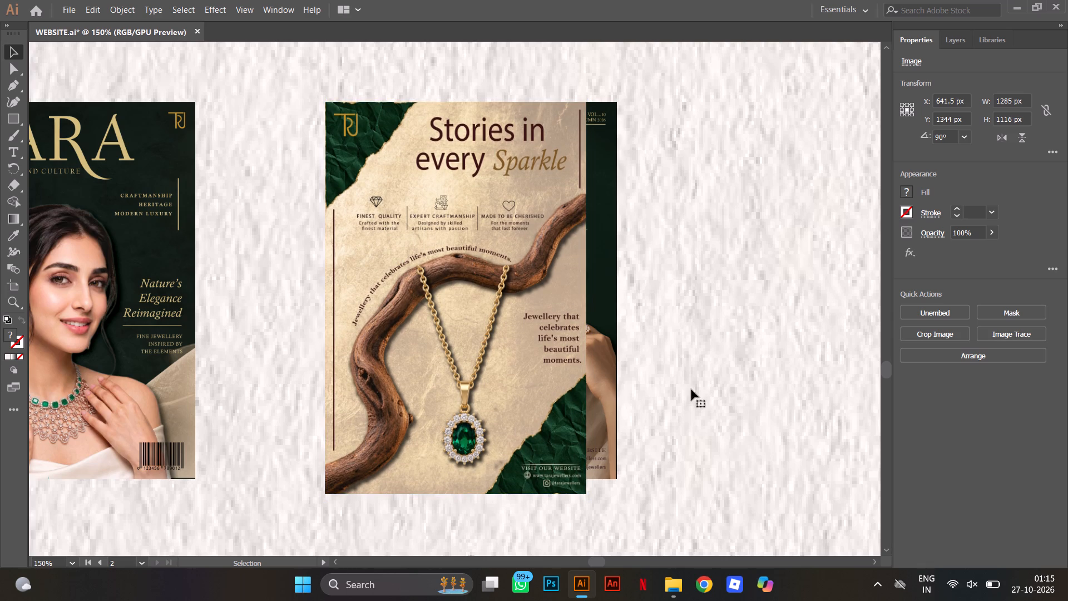
Enlarge the poster proportionally to 178 × 267 px, matching the width of the magazine cover beneath it.
left_click(517, 413)
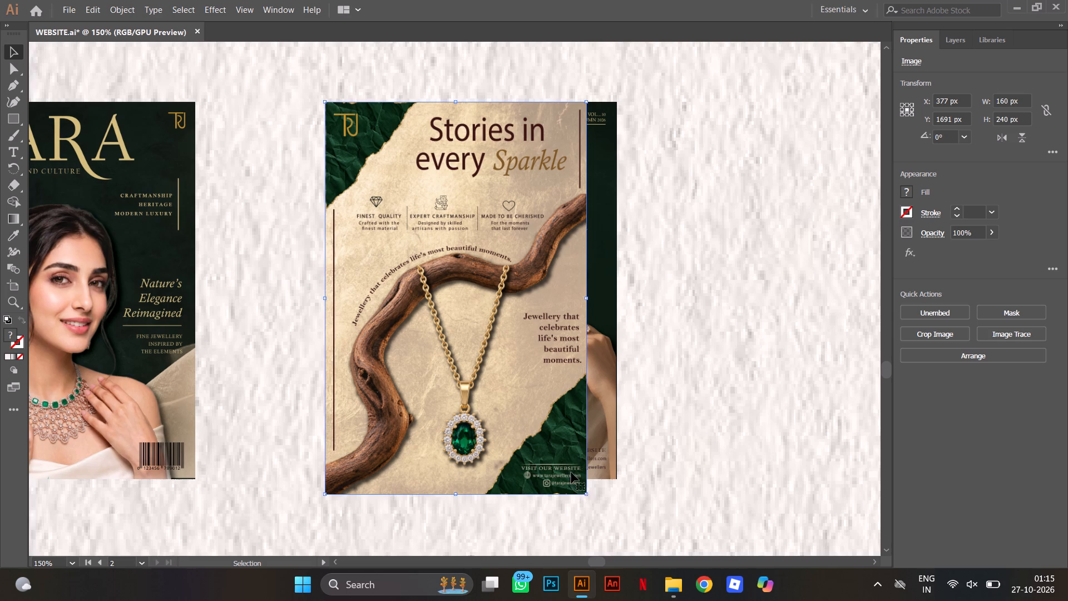
left_click_drag(585, 494, 622, 536)
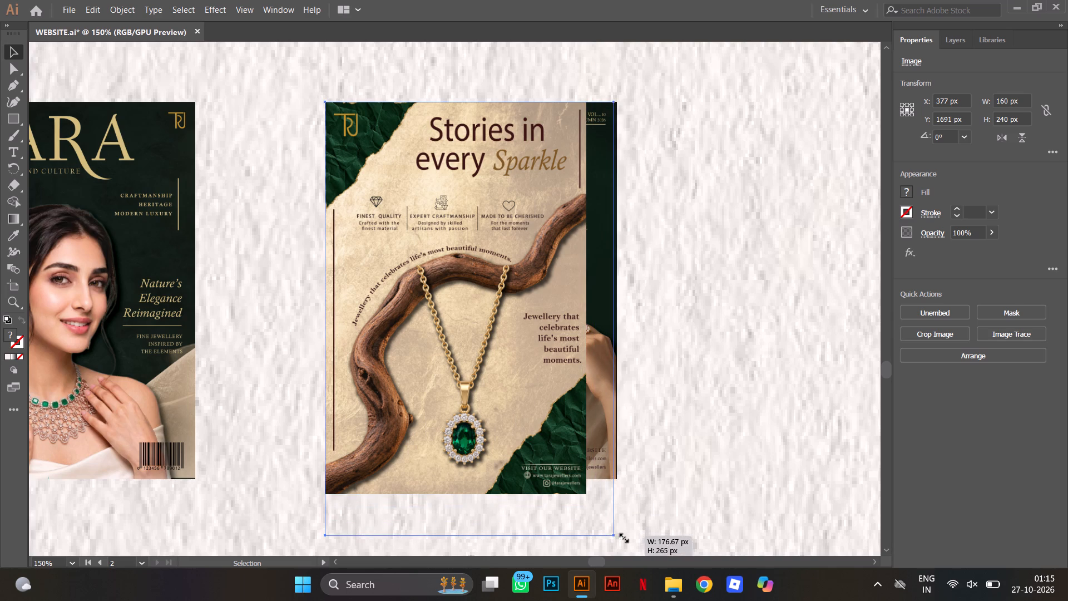
left_click_drag(622, 536, 626, 538)
Move the poster off the side-profile cover into the space just beside the two hoardings, higher than the magazine row.
key("ctrl+minus")
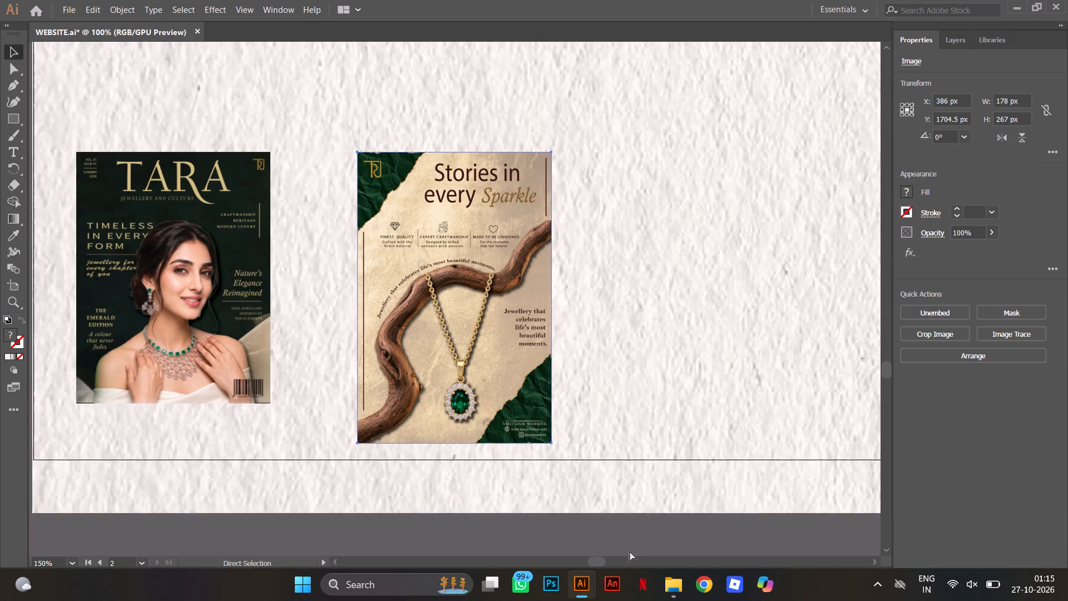
key("ctrl+minus")
key("ctrl+minus")
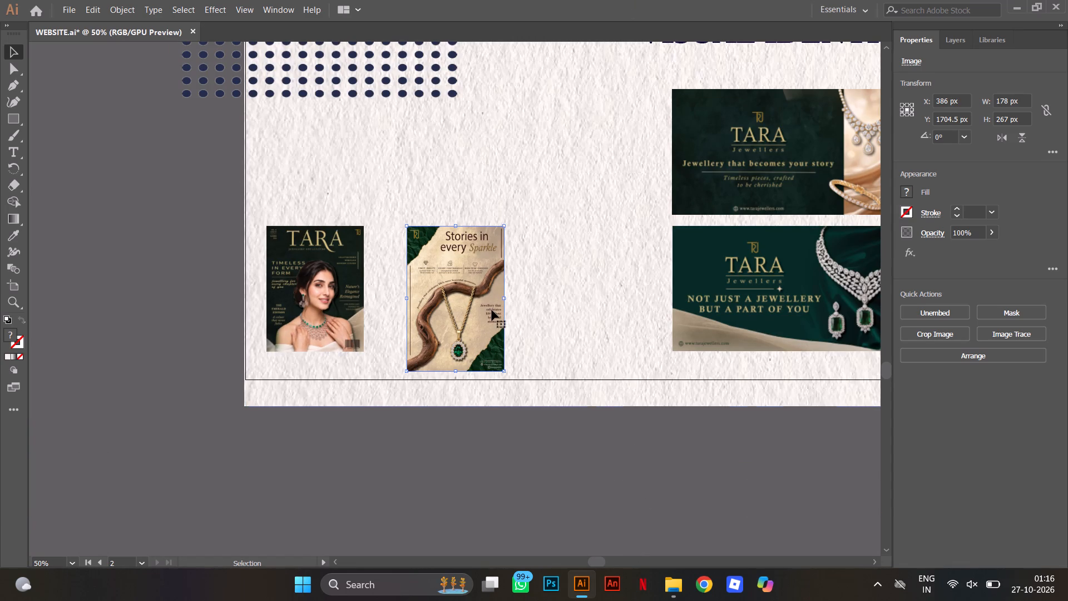
left_click_drag(489, 312, 634, 248)
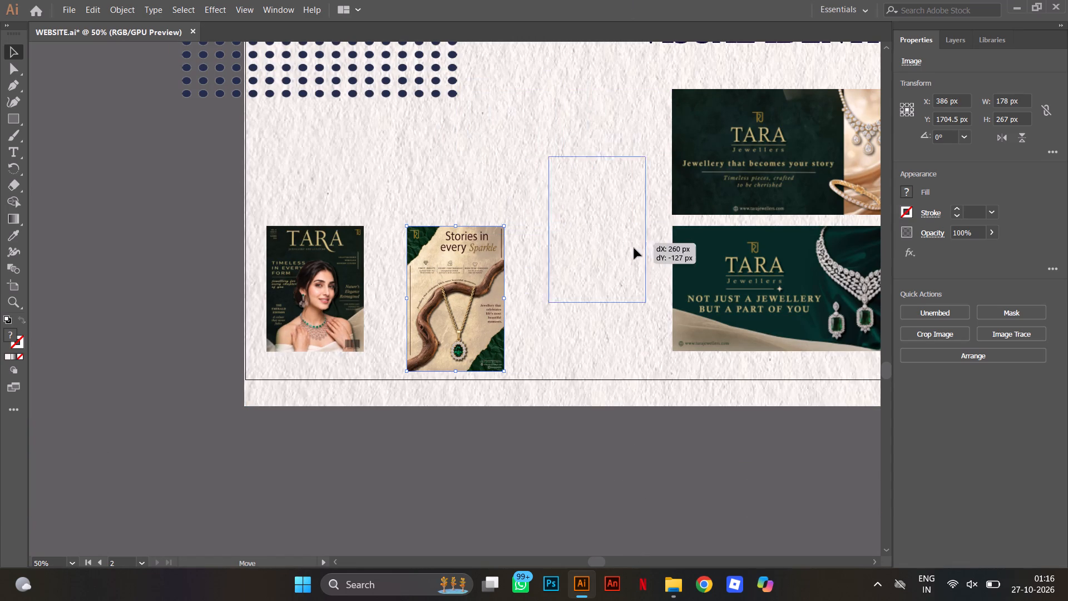
left_click_drag(634, 248, 647, 239)
left_click(670, 471)
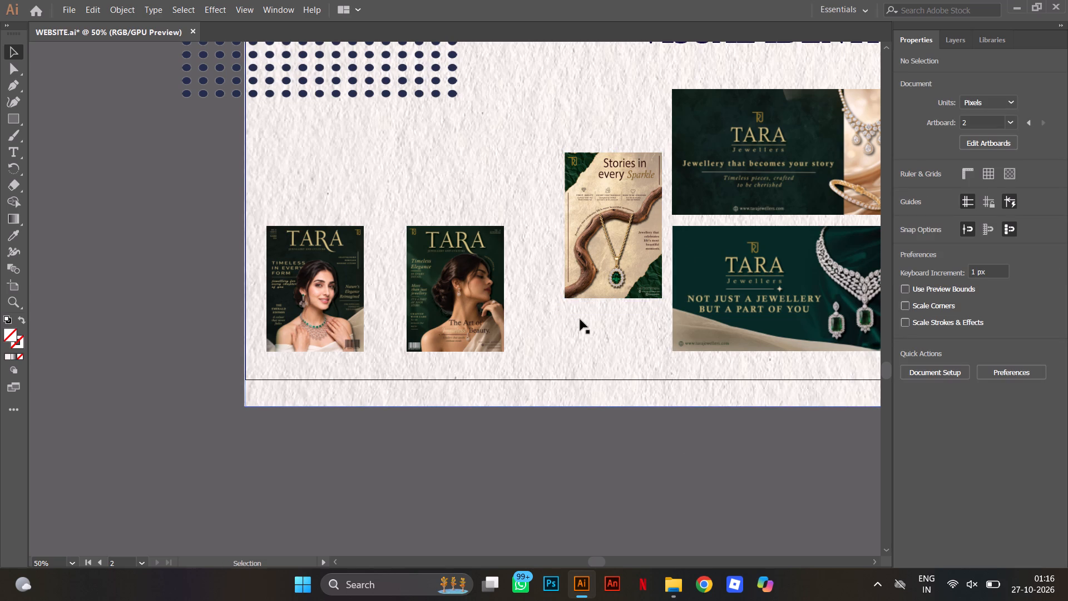
Place the "poster 1-01" image from the submission folder into the website document and embed it.
left_click(676, 579)
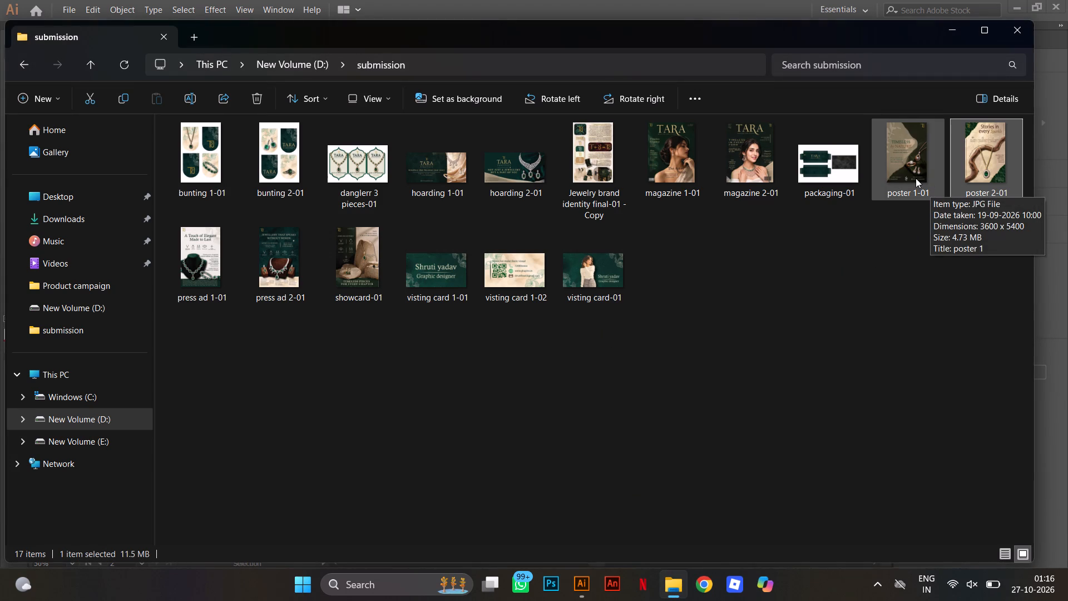
left_click_drag(916, 178, 547, 550)
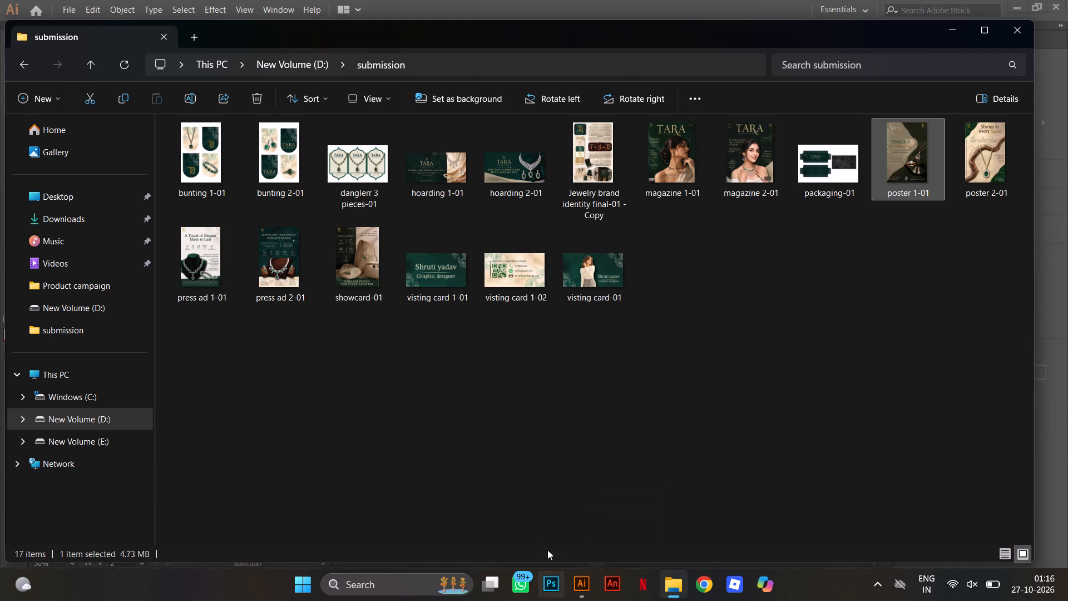
left_click_drag(547, 550, 535, 413)
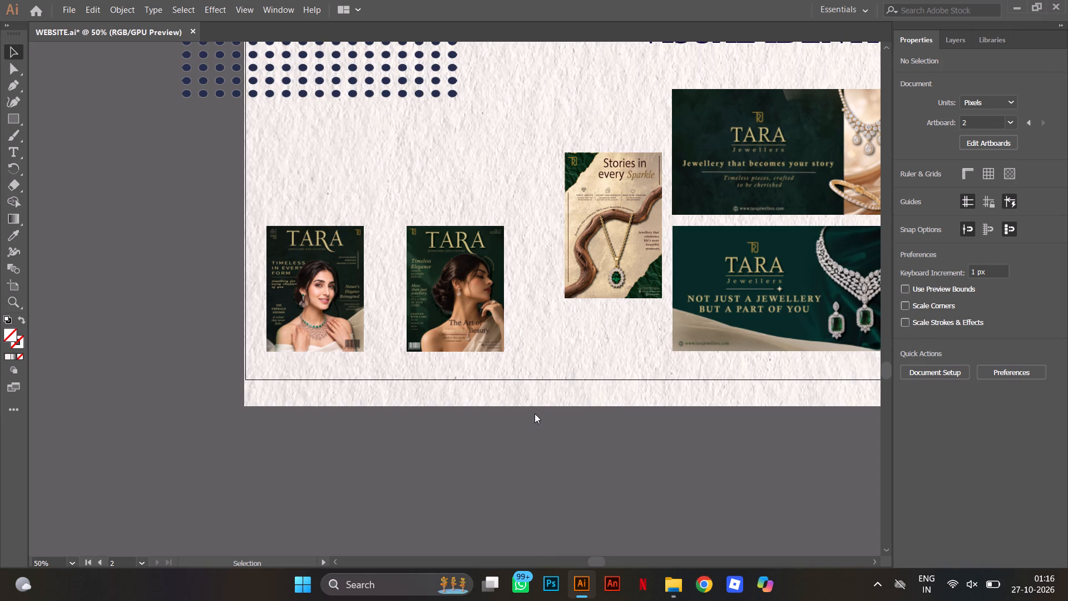
left_click(960, 312)
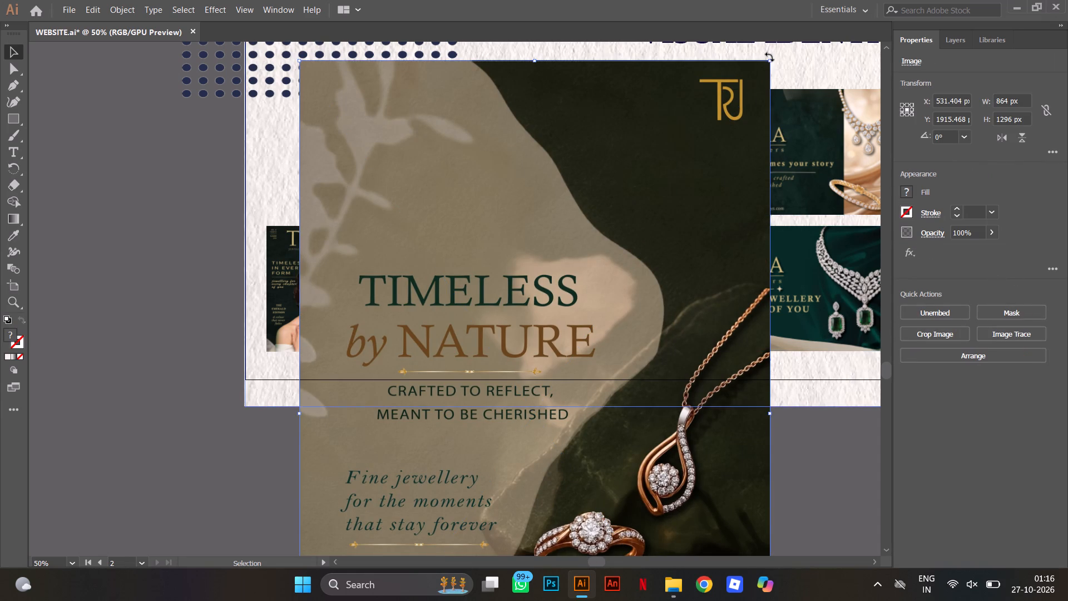
Scale the Timeless by Nature poster down proportionally to about 301 × 451 px and align its upper-right corner with the Stories in every Sparkle poster's.
left_click_drag(770, 60, 518, 364)
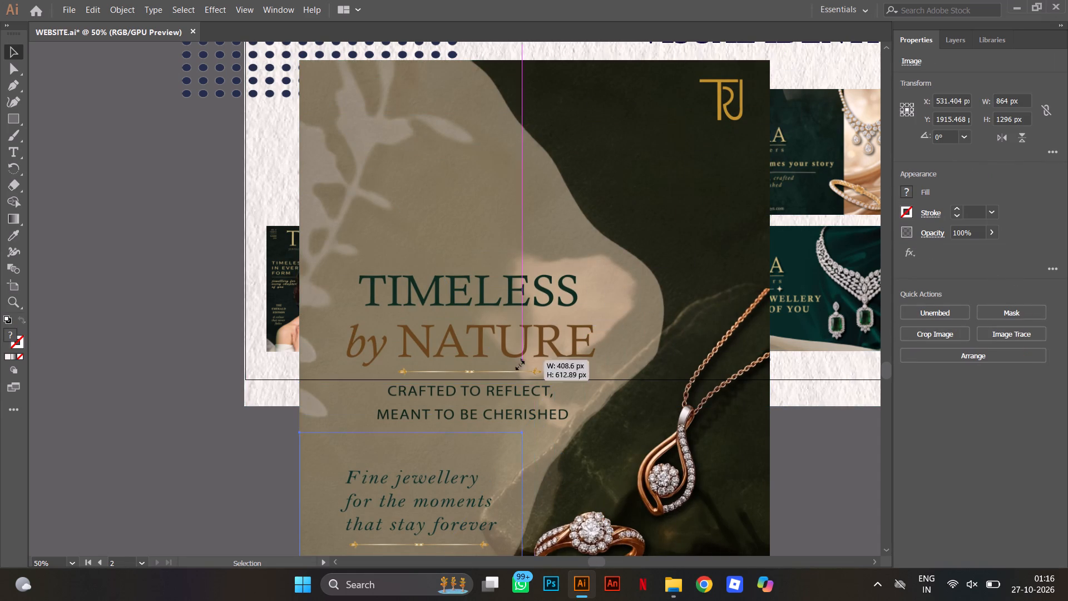
left_click_drag(518, 364, 510, 386)
left_click_drag(437, 487, 567, 209)
left_click_drag(429, 491, 476, 434)
left_click_drag(516, 383, 539, 366)
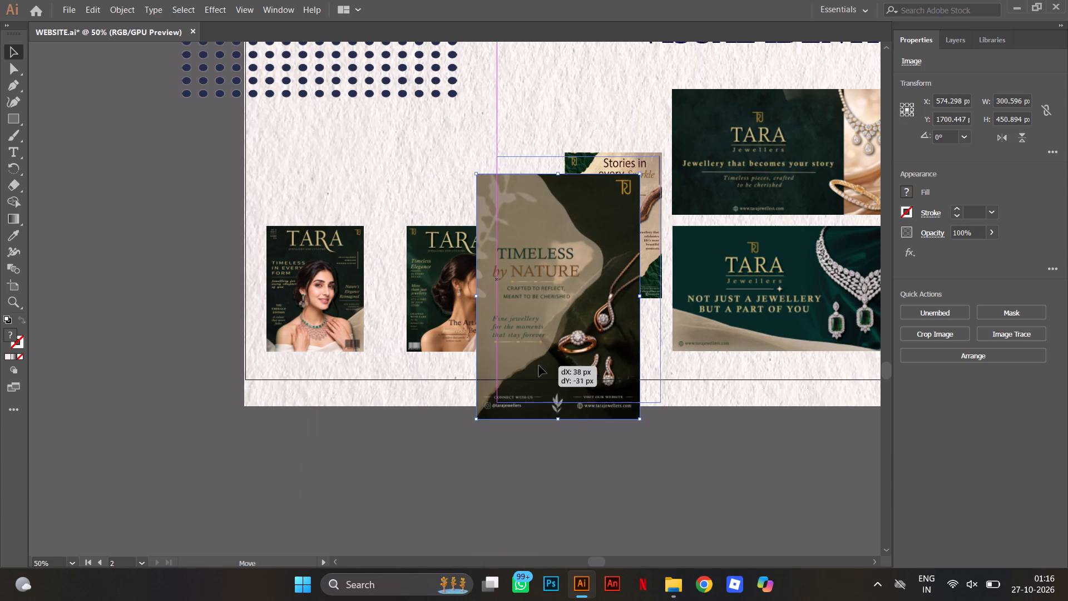
left_click_drag(539, 366, 537, 363)
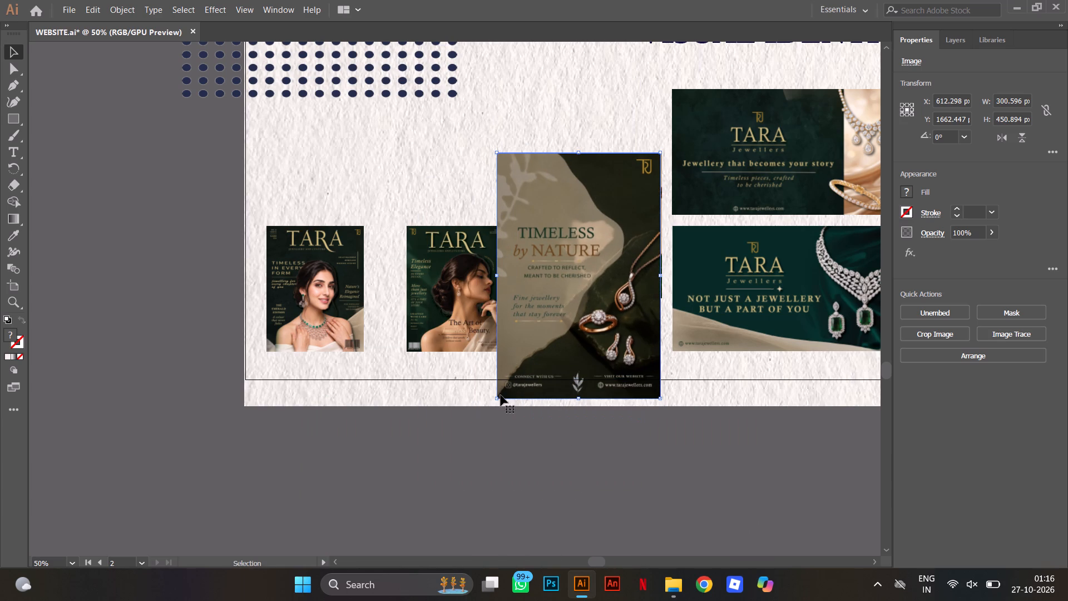
Shrink the Timeless by Nature poster proportionally to about 176 × 263 px over the Stories in every Sparkle poster.
left_click_drag(498, 397, 546, 302)
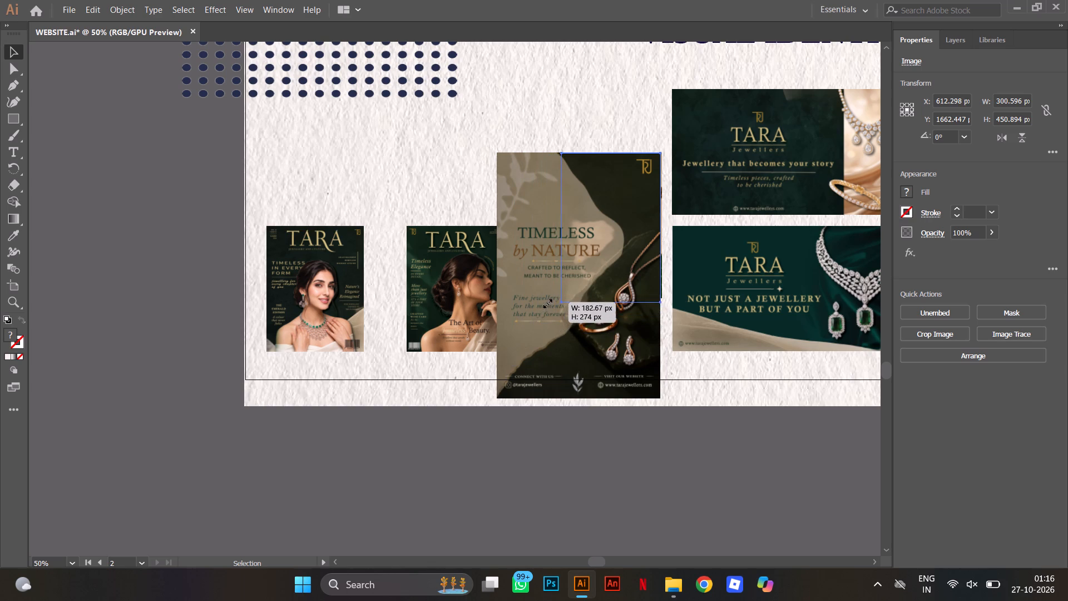
left_click_drag(546, 302, 526, 322)
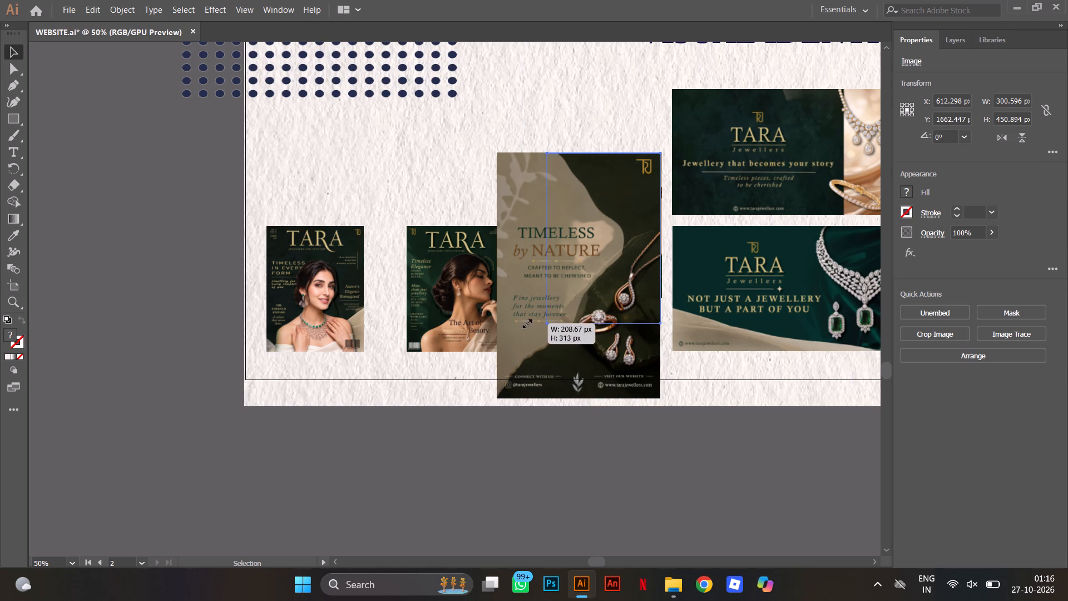
left_click_drag(526, 322, 551, 306)
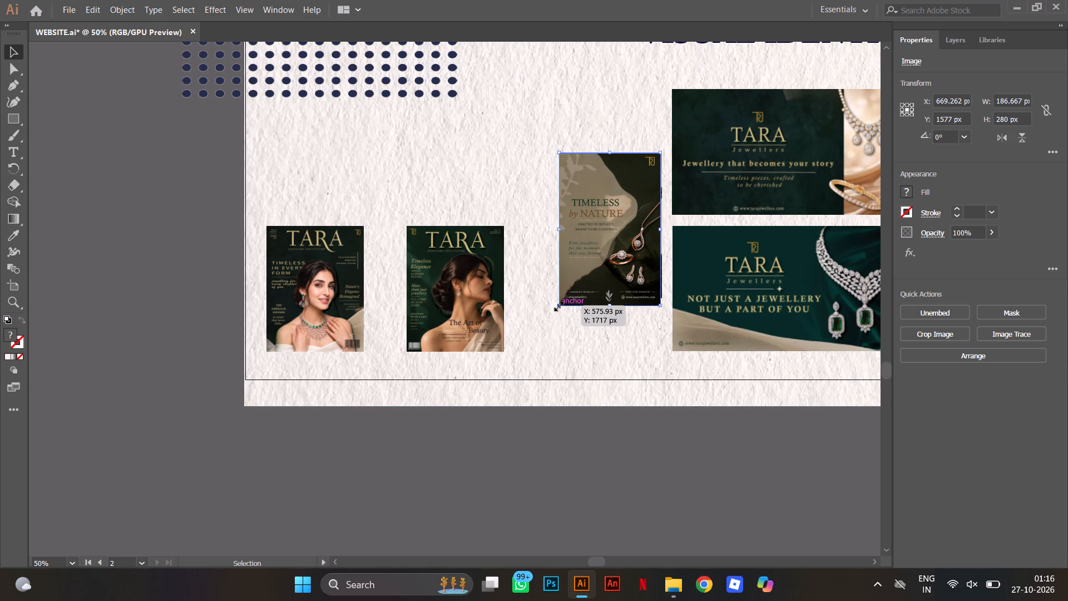
left_click_drag(557, 305, 568, 298)
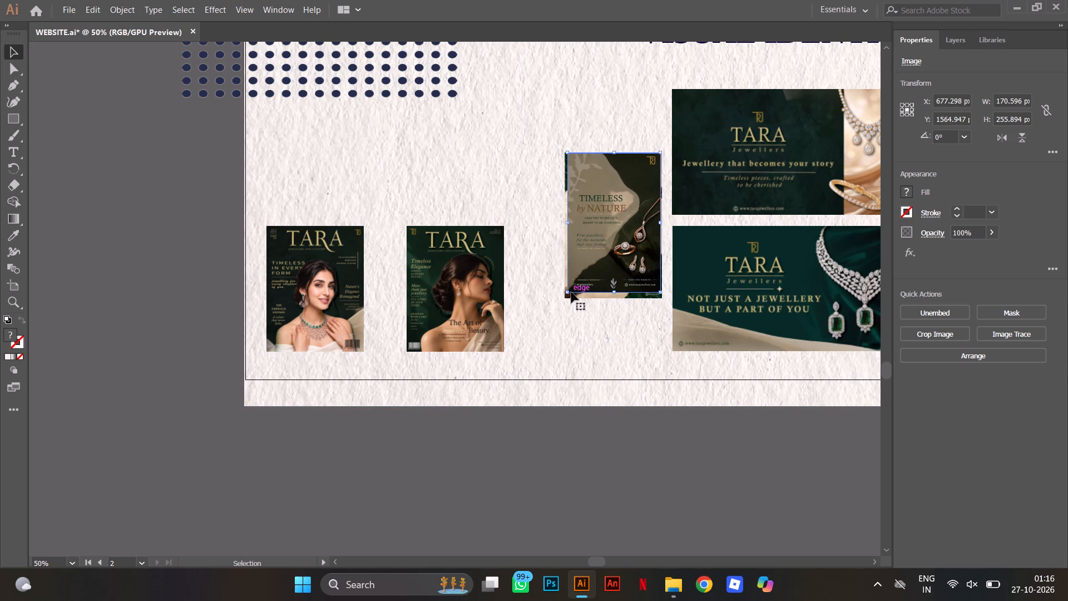
left_click(567, 292)
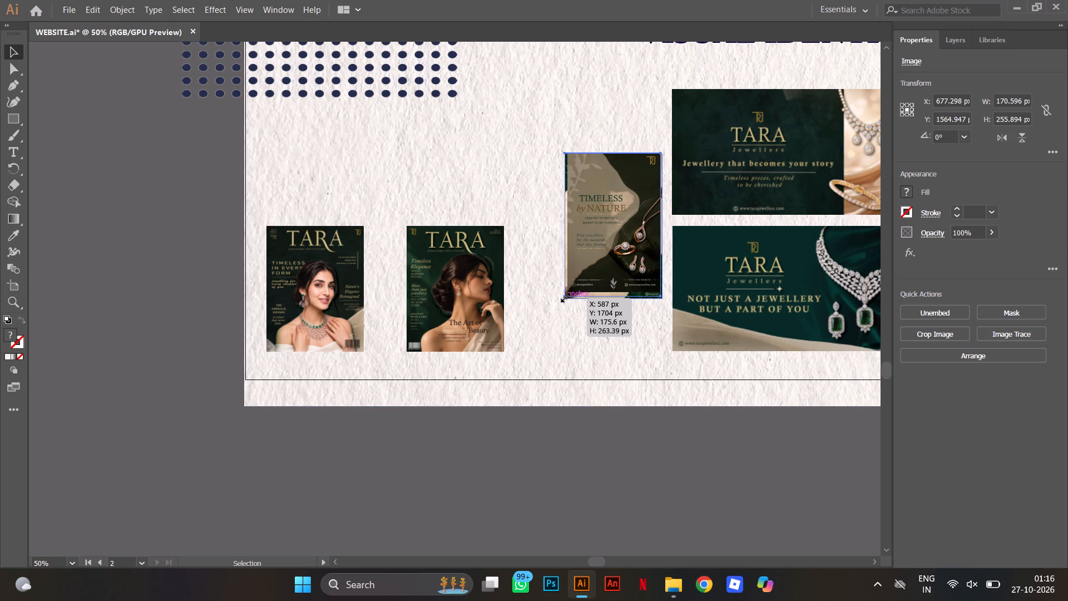
left_click(564, 296, "shift")
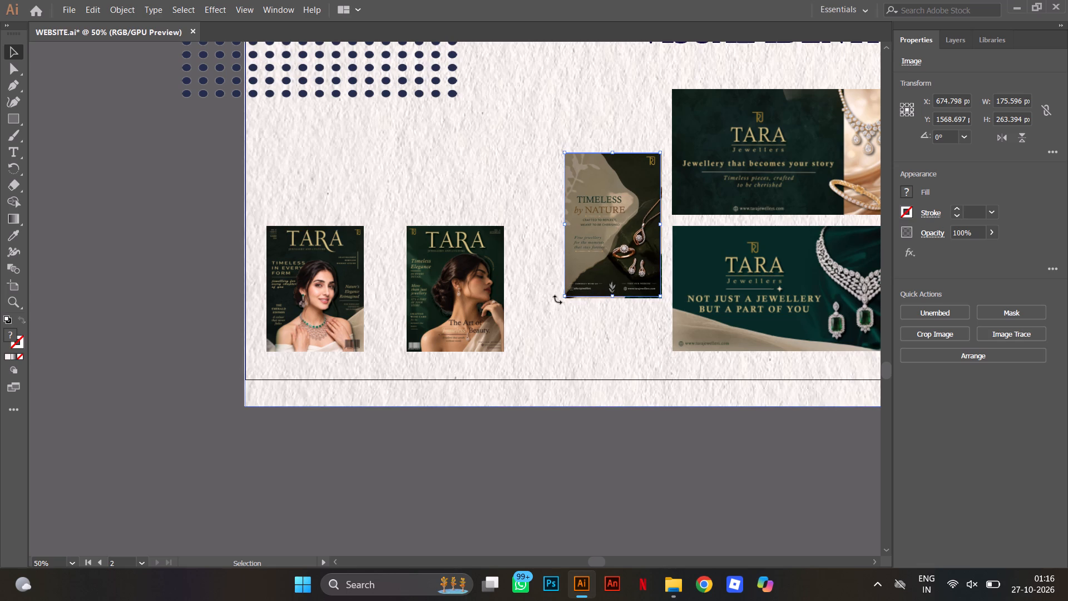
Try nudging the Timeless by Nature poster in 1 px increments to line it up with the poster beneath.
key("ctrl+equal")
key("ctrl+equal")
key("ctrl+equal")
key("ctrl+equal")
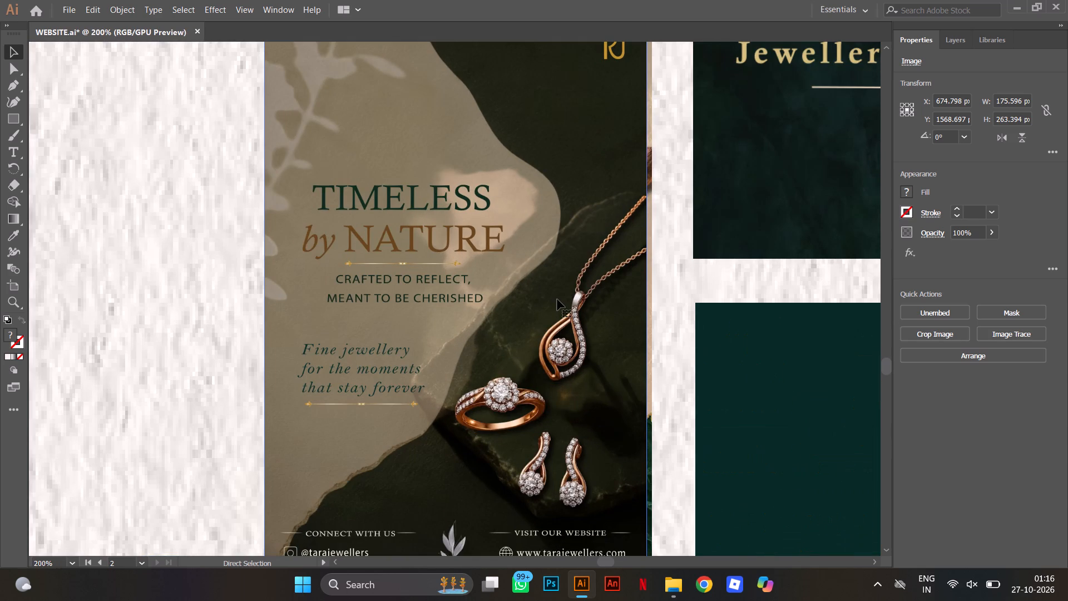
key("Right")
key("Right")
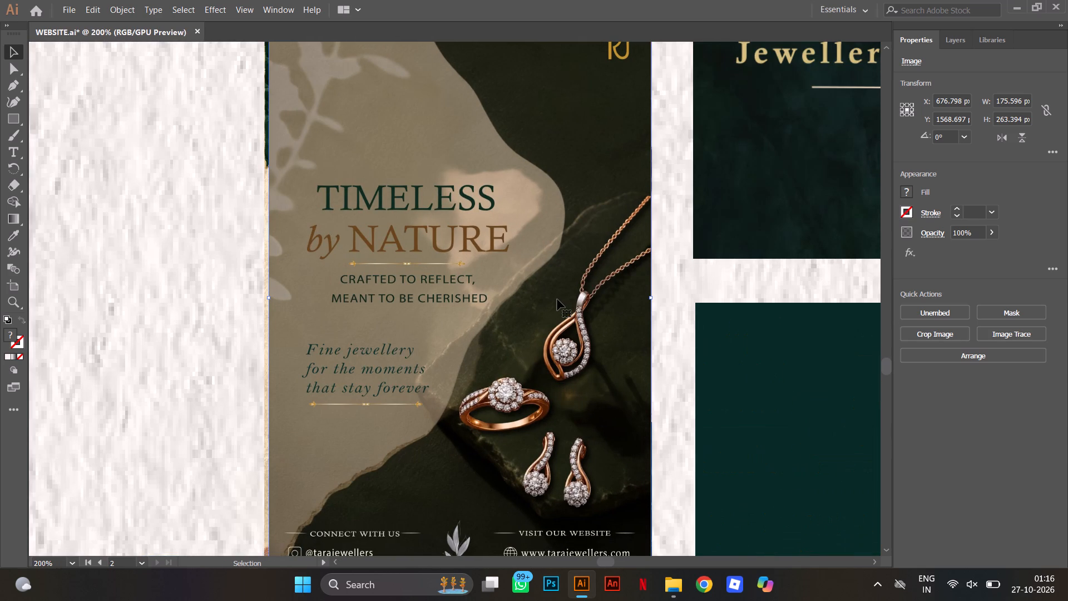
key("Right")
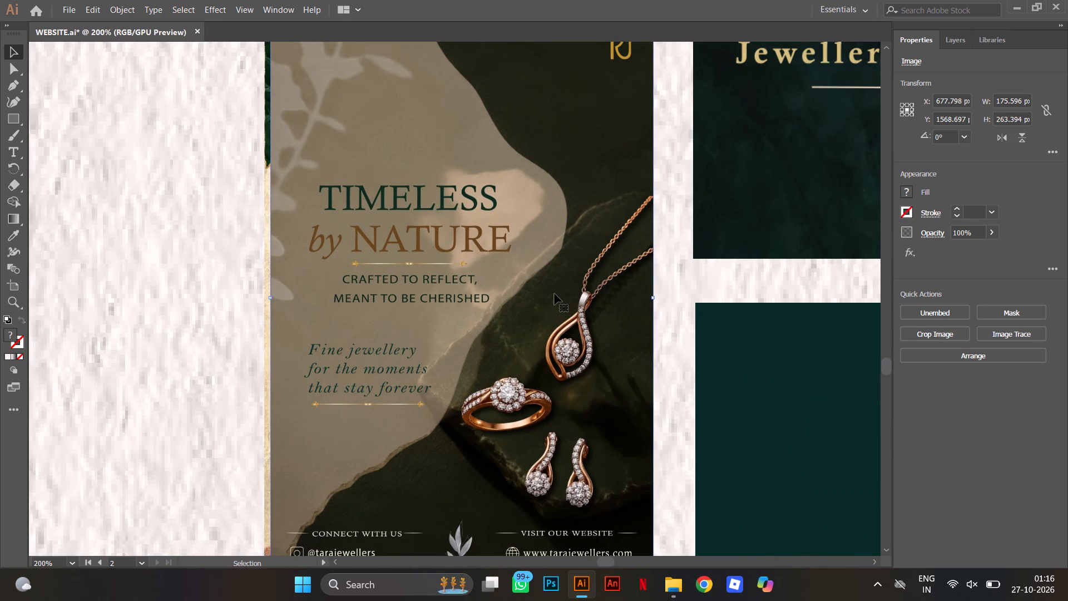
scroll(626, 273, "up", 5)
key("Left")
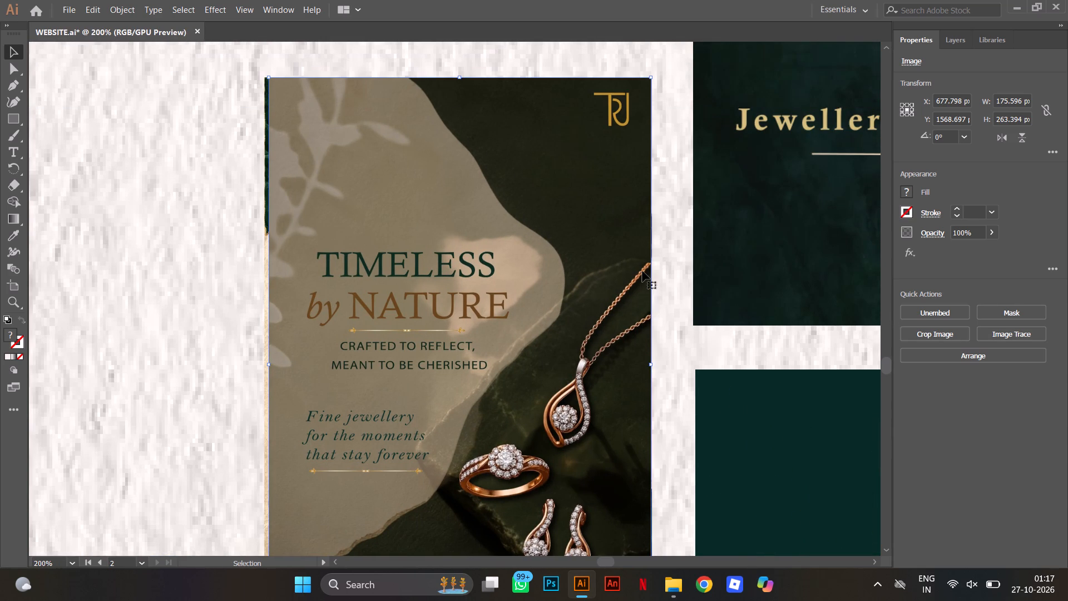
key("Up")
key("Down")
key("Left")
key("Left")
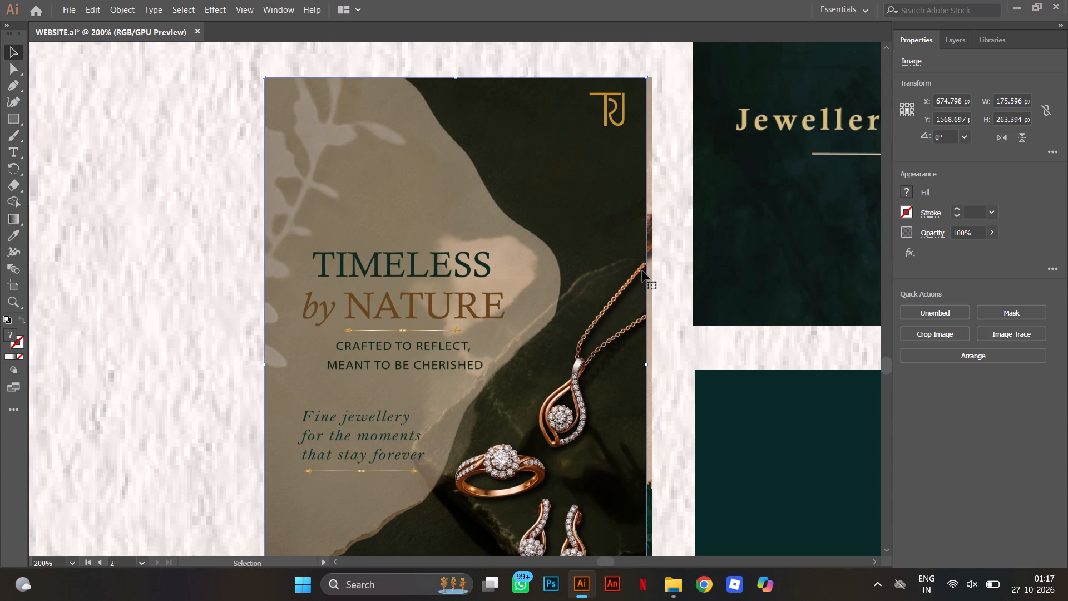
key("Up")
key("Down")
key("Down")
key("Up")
Enlarge the Timeless by Nature poster proportionally to 178 × 267 px, matching the lower-right corner of the poster beneath.
scroll(644, 276, "down", 14)
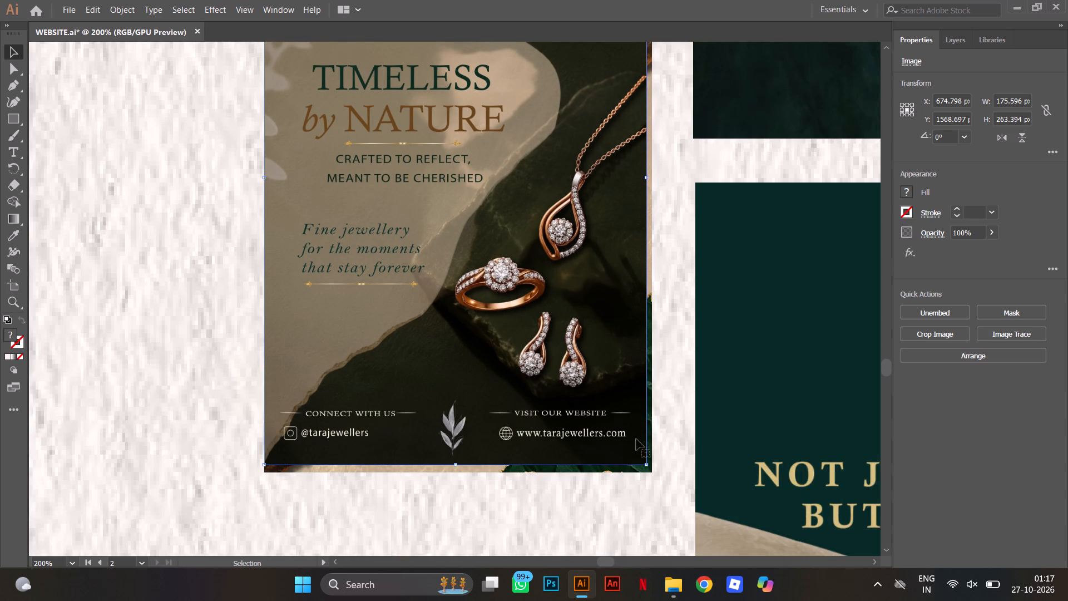
left_click_drag(646, 465, 651, 472)
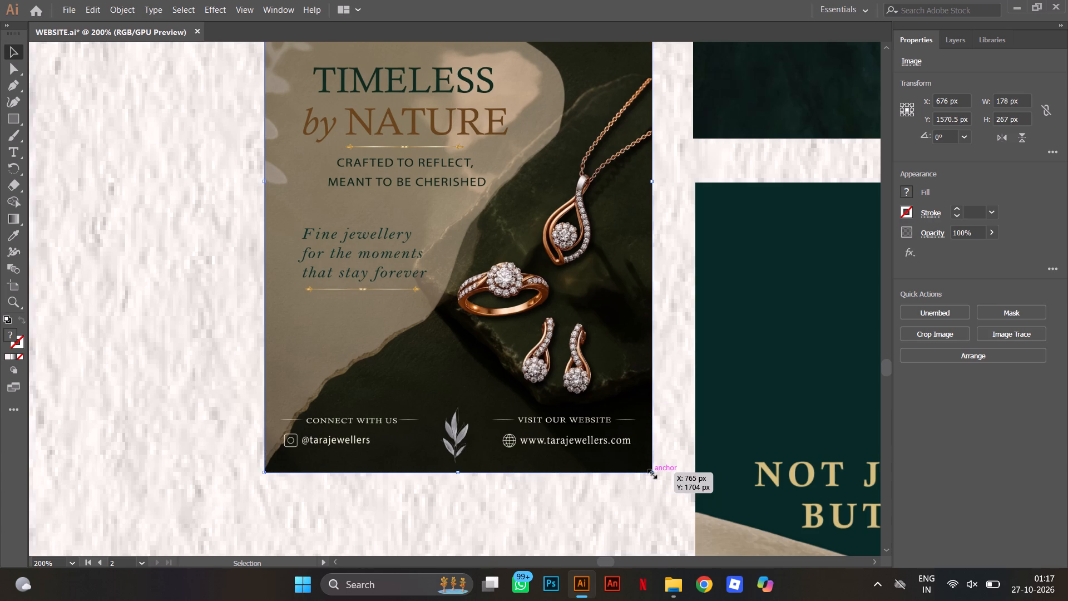
Move the Timeless by Nature poster straight up until its top edge aligns with the upper hoarding's top edge.
key("ctrl+minus")
key("ctrl+minus")
key("ctrl+minus")
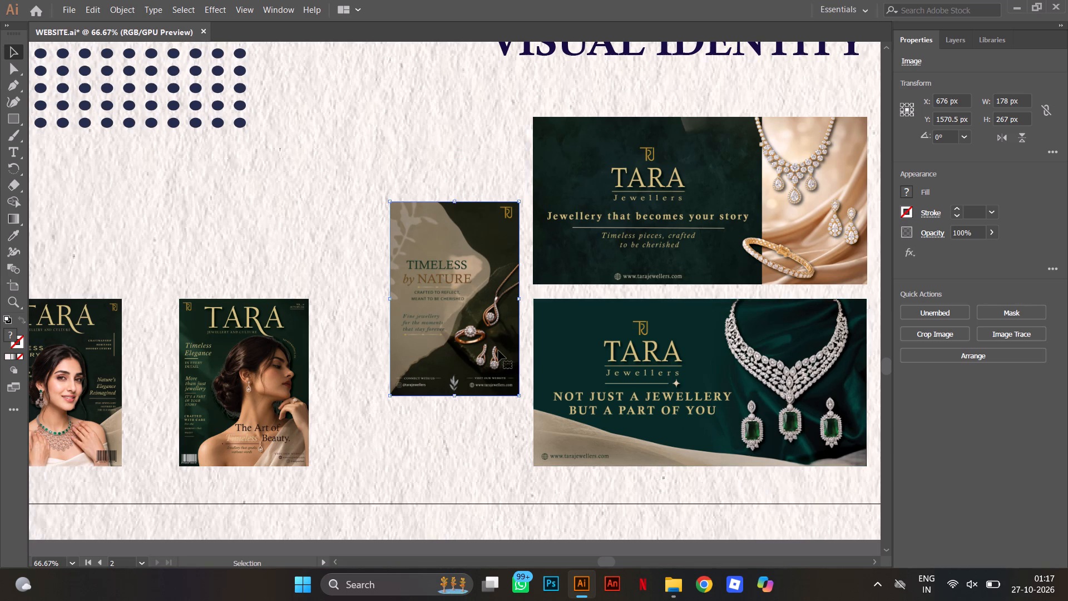
left_click_drag(498, 351, 513, 284)
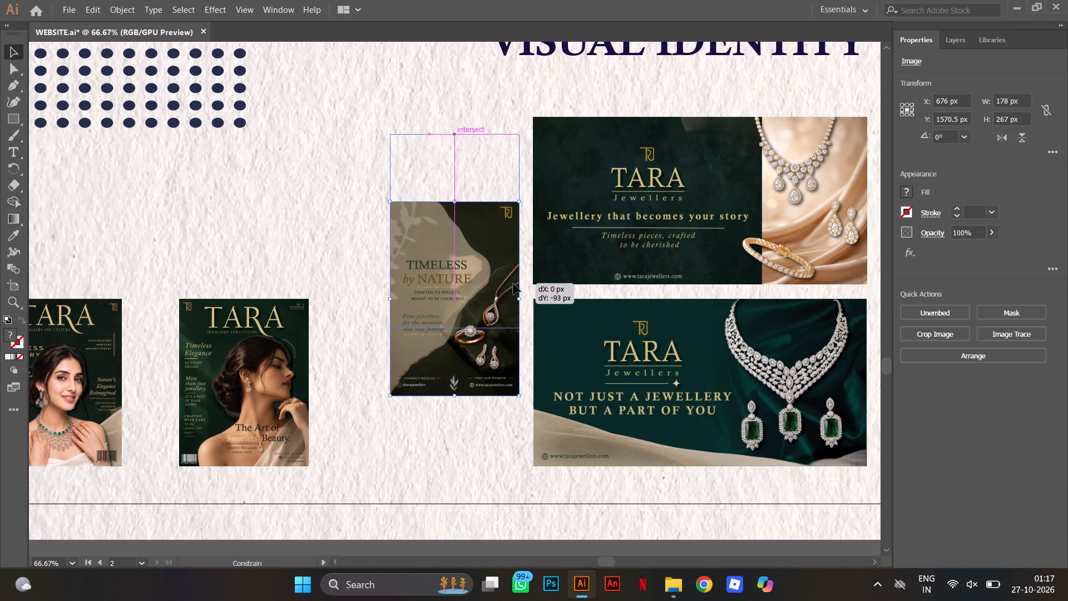
left_click_drag(513, 284, 519, 265)
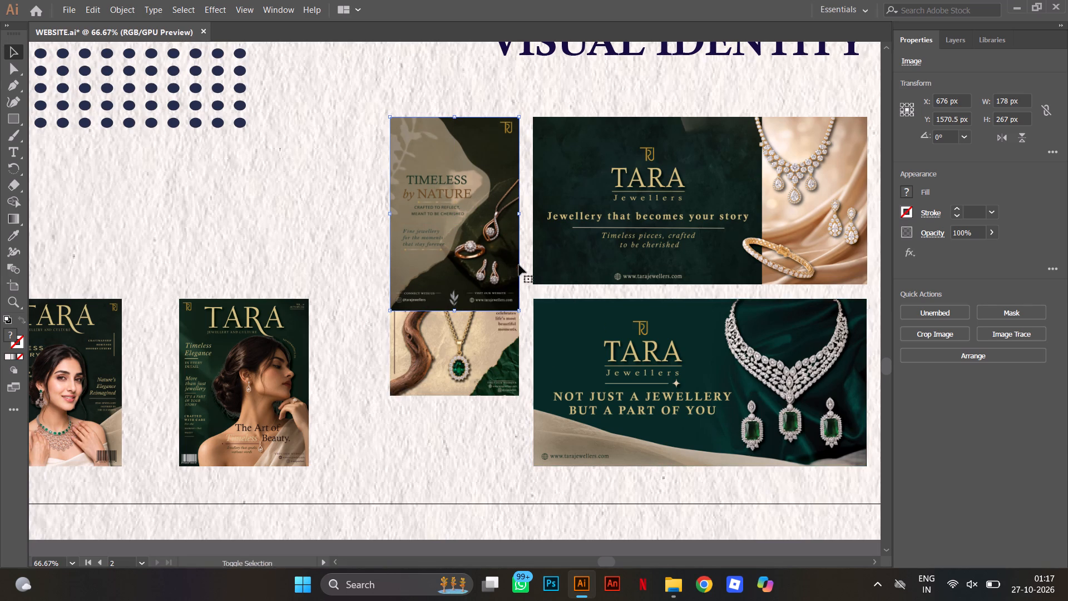
Move the Stories in every Sparkle poster straight down to Y 1667.5 px, aligning its bottom edge with the lower hoarding, and leave isolation mode.
left_click(478, 371)
left_click_drag(478, 371, 474, 383)
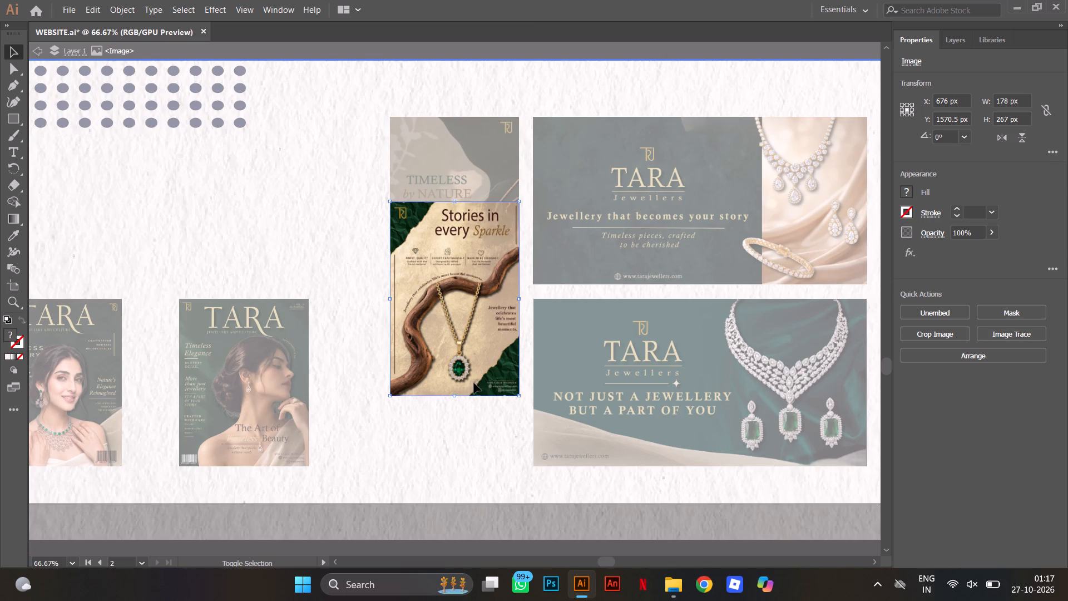
left_click_drag(474, 383, 473, 384)
left_click_drag(473, 369, 459, 427)
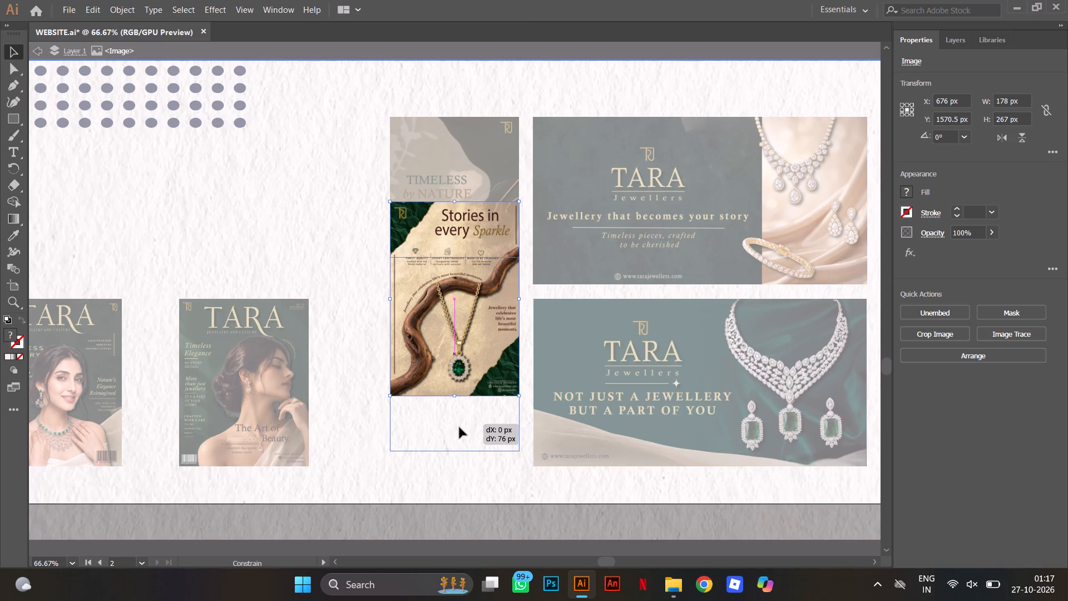
left_click_drag(459, 427, 461, 440)
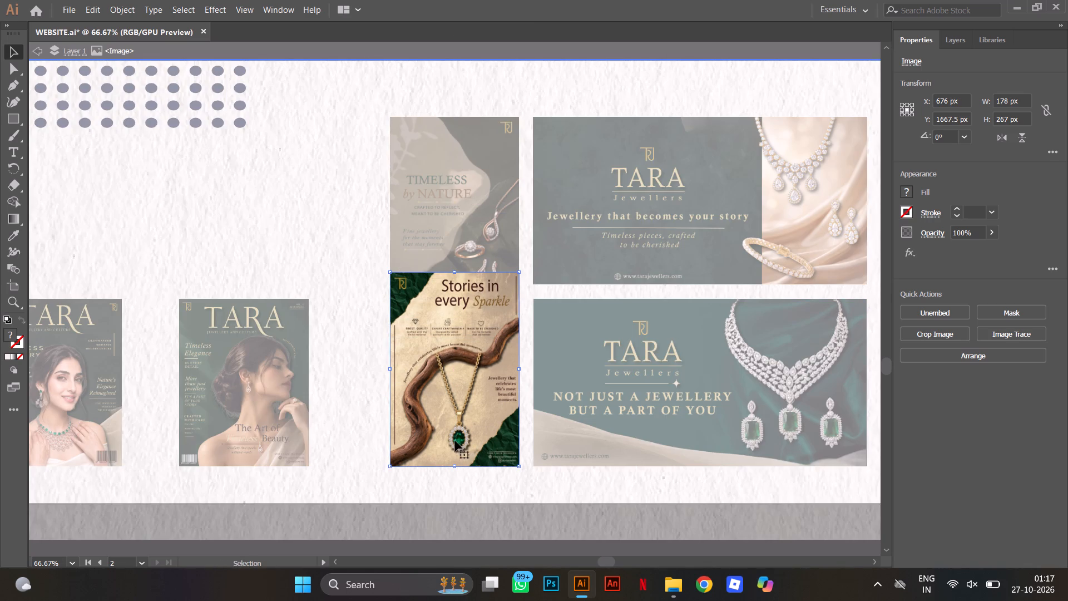
left_click(461, 523)
double_click(553, 539)
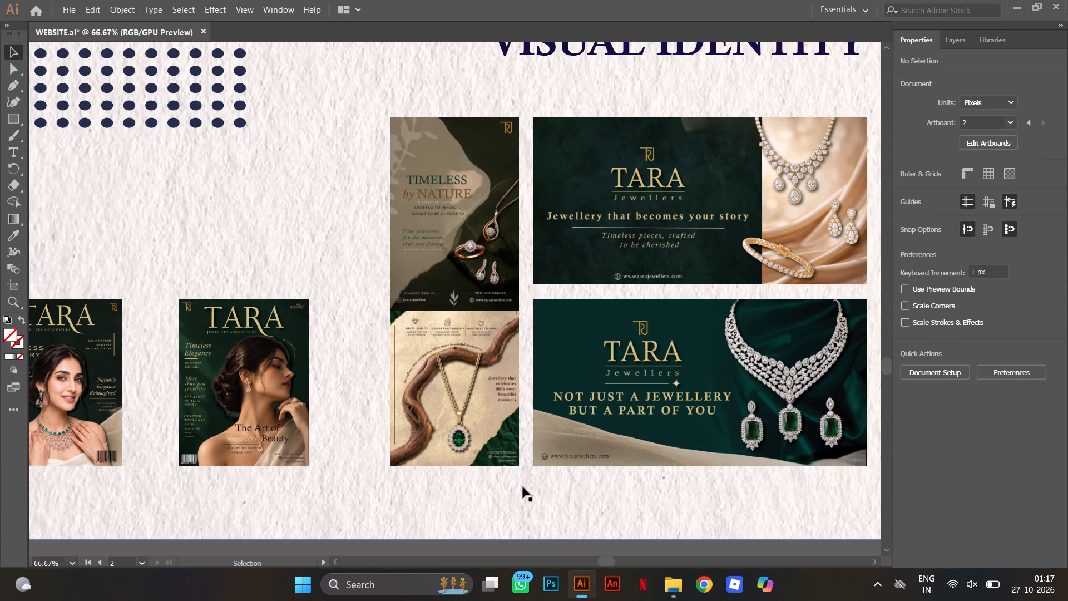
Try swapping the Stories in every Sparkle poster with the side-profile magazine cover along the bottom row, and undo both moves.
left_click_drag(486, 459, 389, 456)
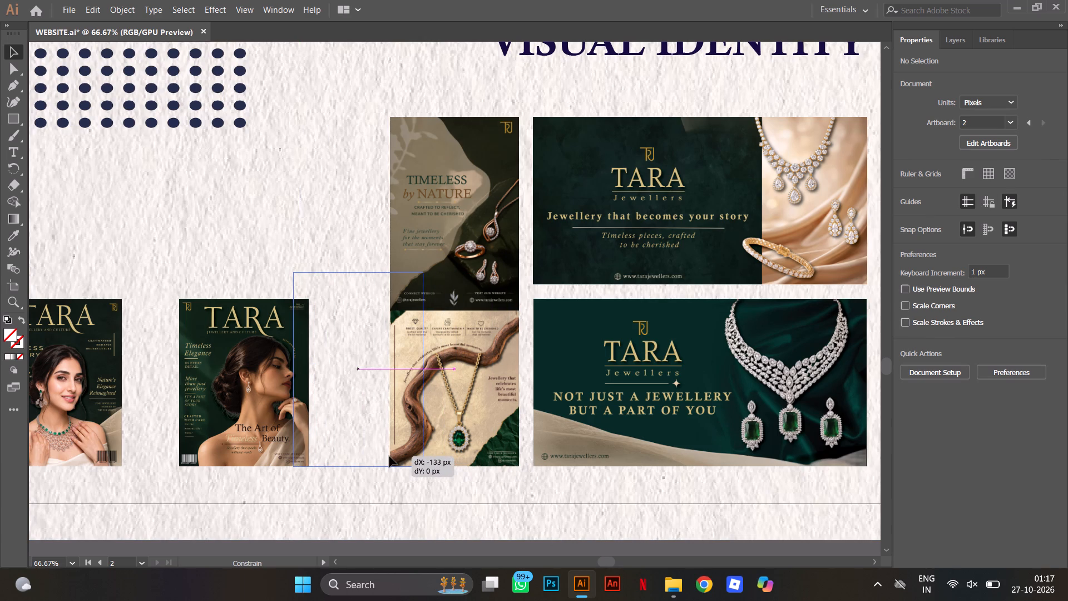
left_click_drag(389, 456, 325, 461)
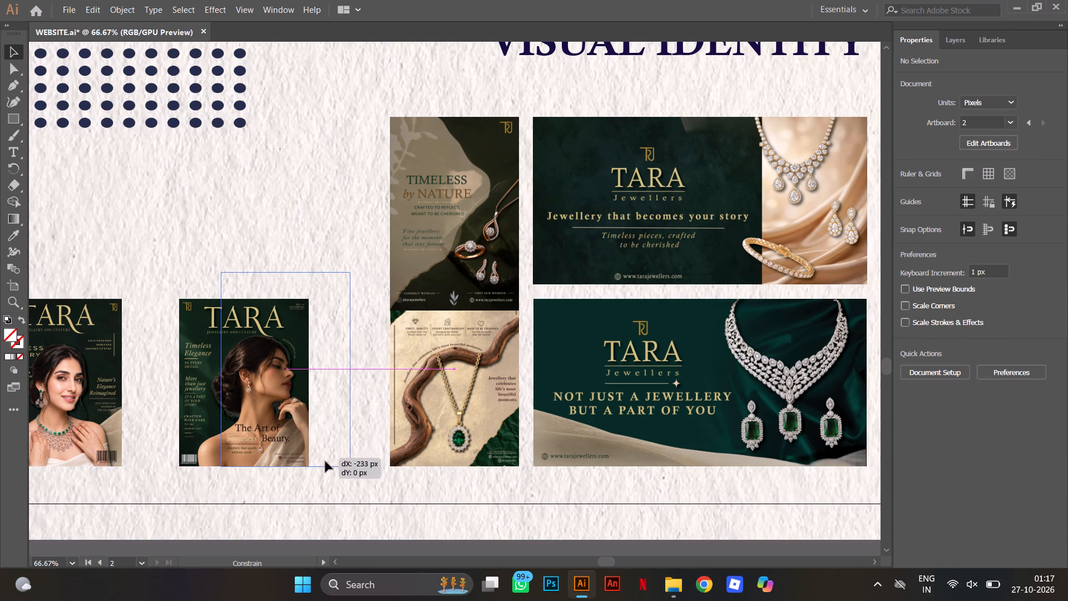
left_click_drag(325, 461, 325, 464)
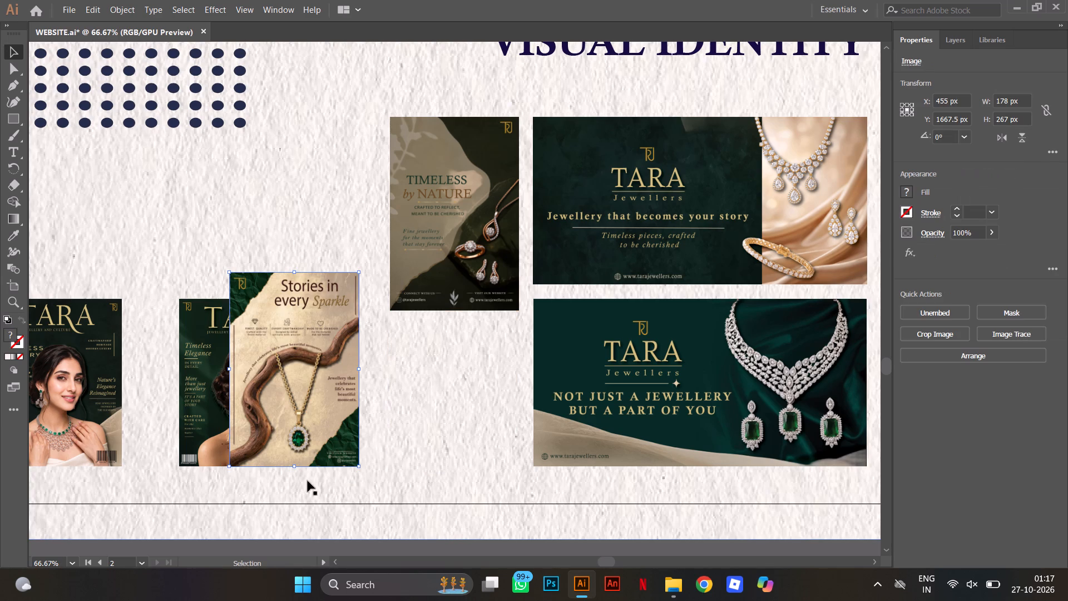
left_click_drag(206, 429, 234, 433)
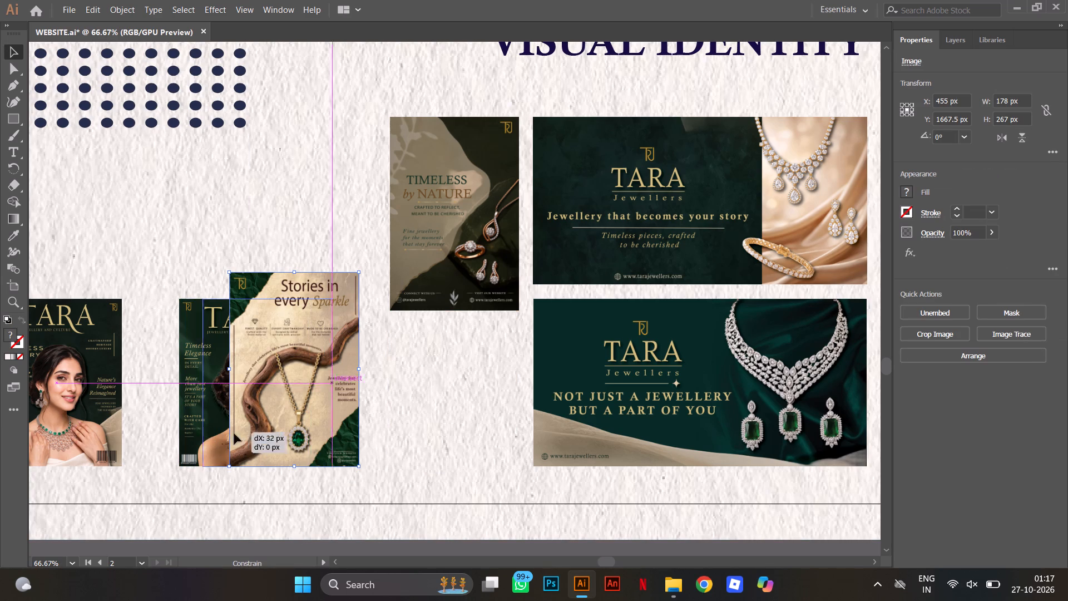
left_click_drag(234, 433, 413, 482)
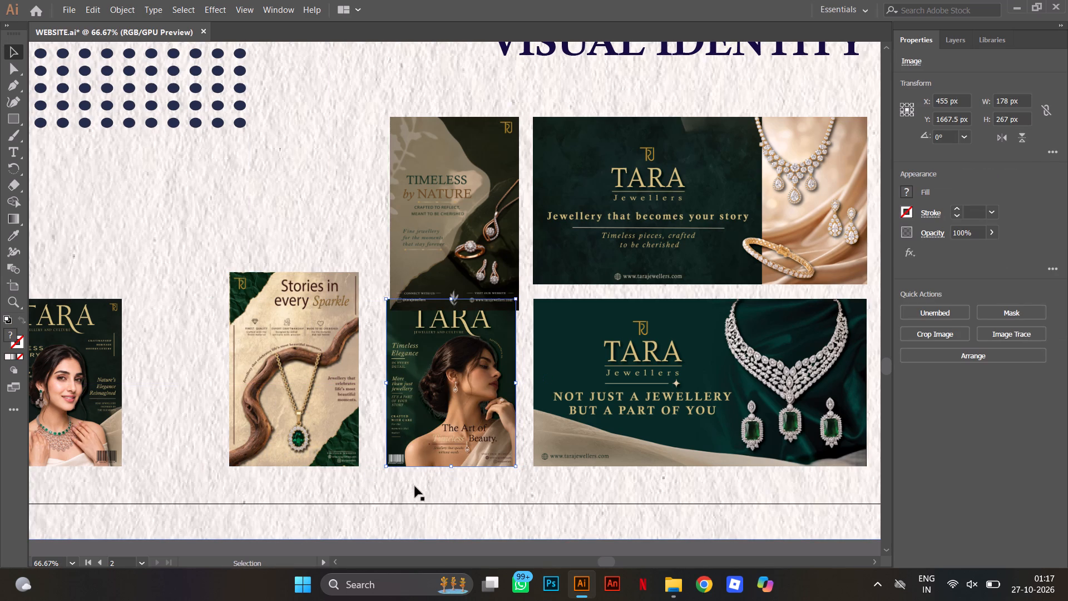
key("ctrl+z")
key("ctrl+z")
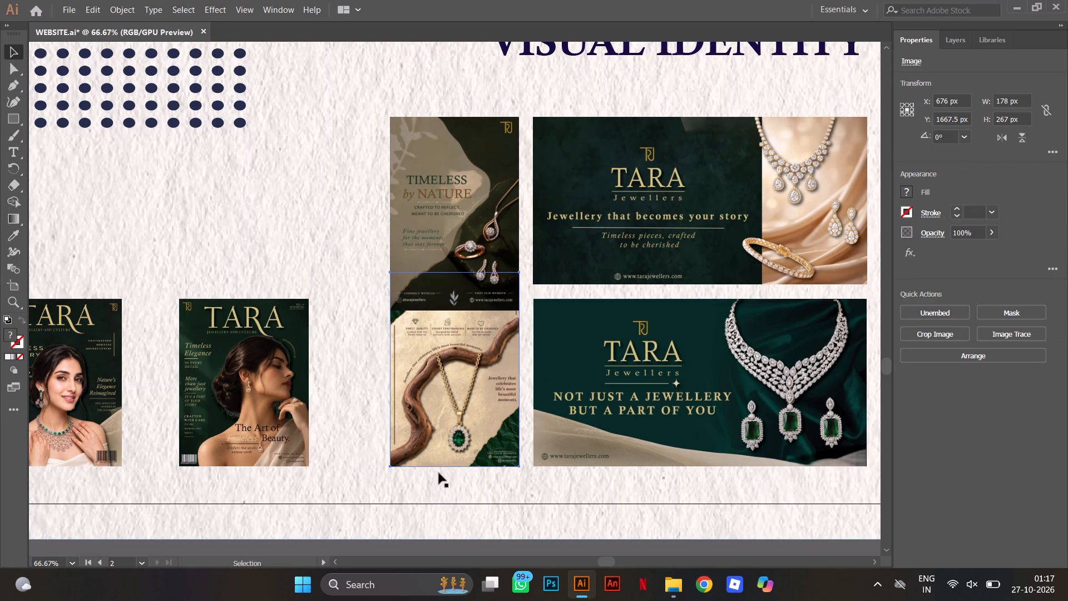
Move the Stories in every Sparkle poster up beside the Timeless by Nature poster, to X 476 px, Y 1402.5 px.
left_click_drag(458, 447, 288, 312)
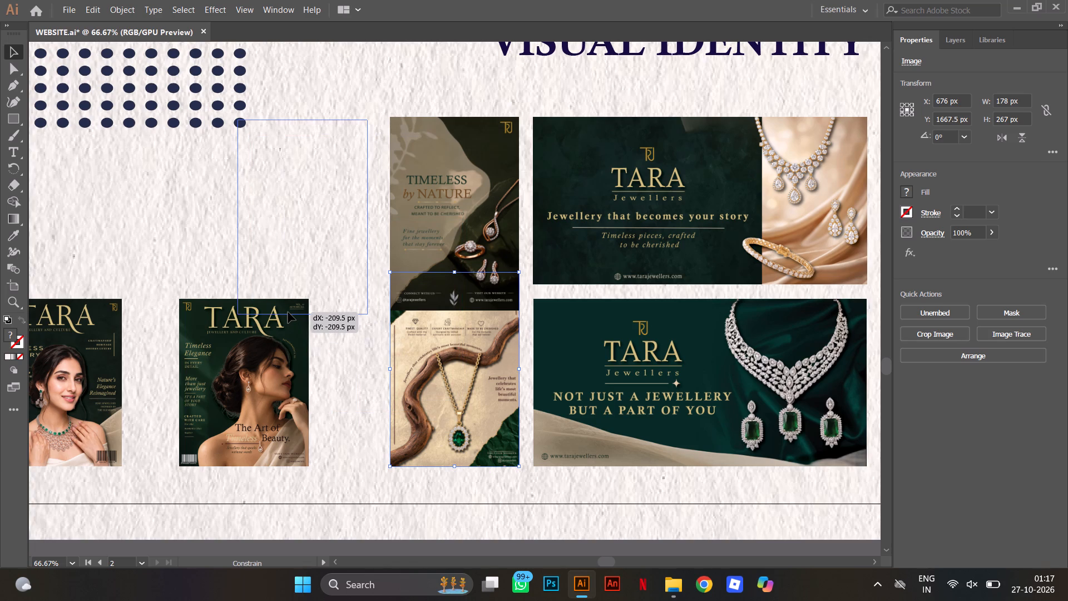
left_click_drag(288, 312, 206, 341)
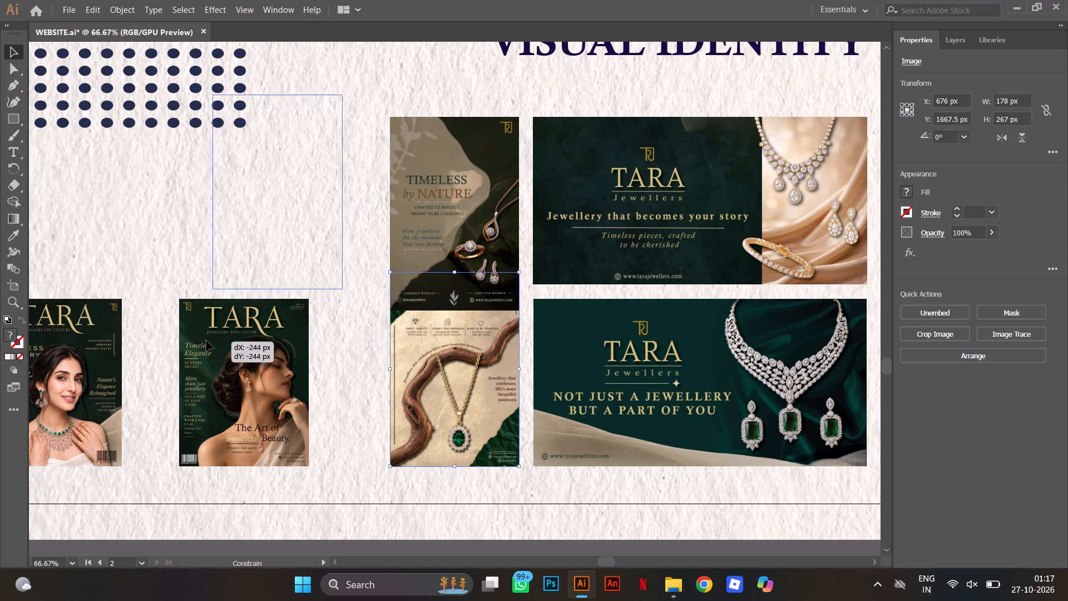
left_click_drag(206, 341, 259, 310)
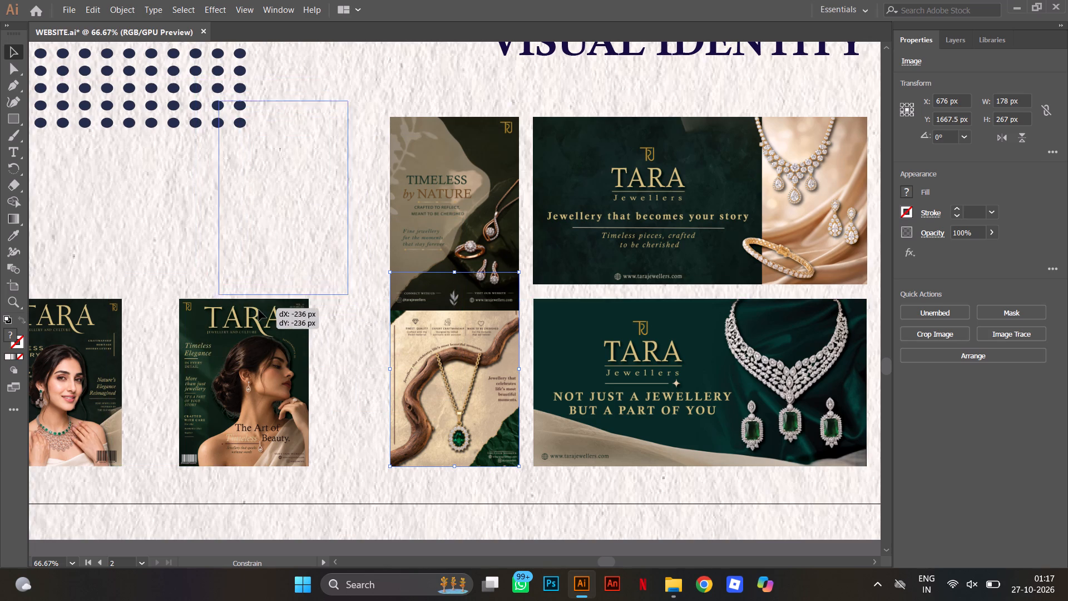
left_click_drag(259, 310, 319, 285)
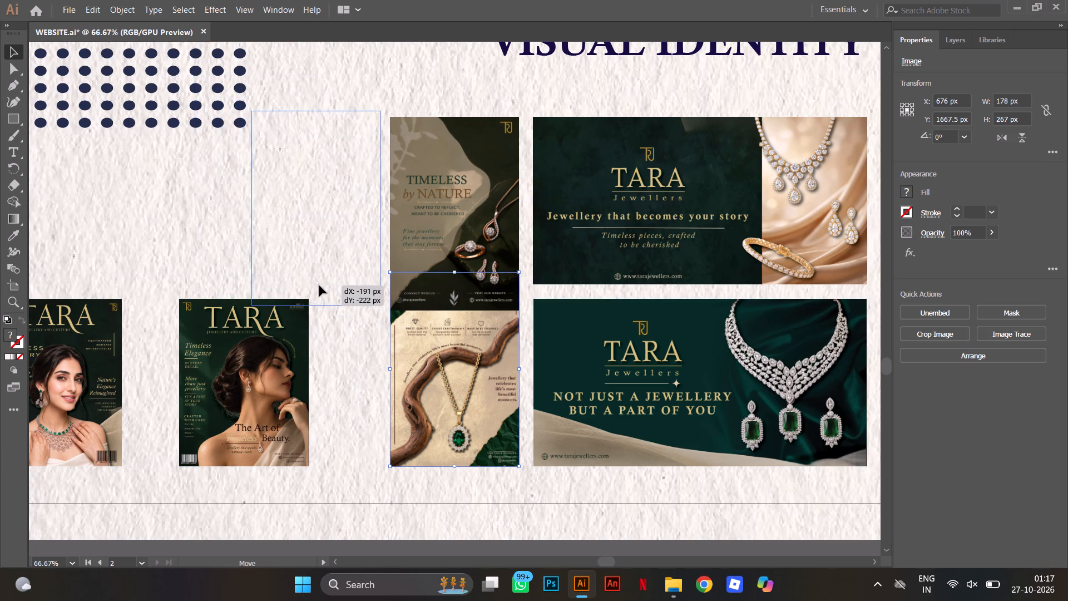
left_click_drag(319, 285, 314, 255)
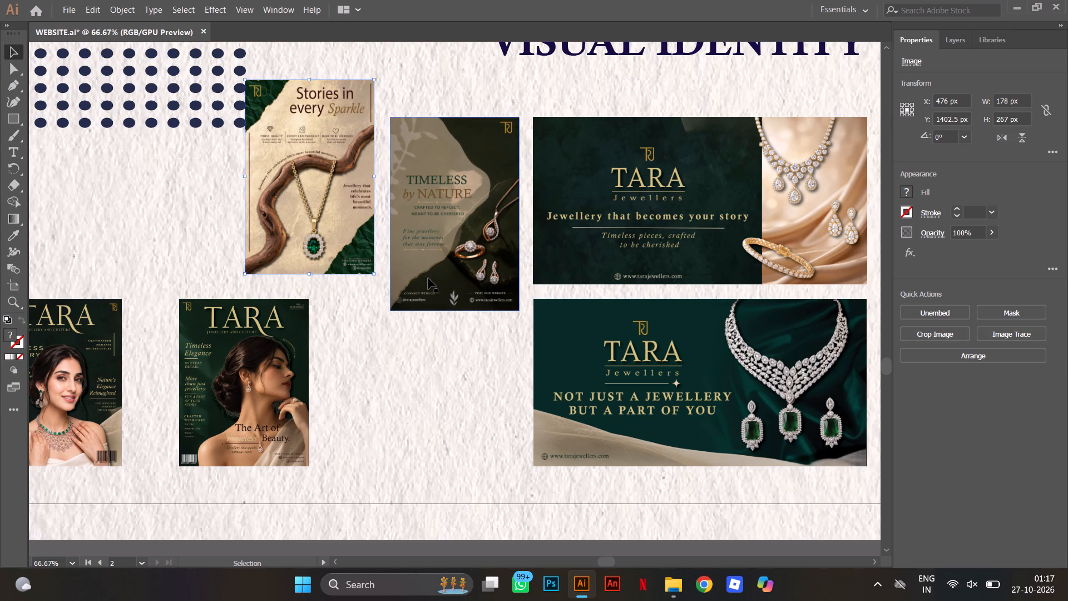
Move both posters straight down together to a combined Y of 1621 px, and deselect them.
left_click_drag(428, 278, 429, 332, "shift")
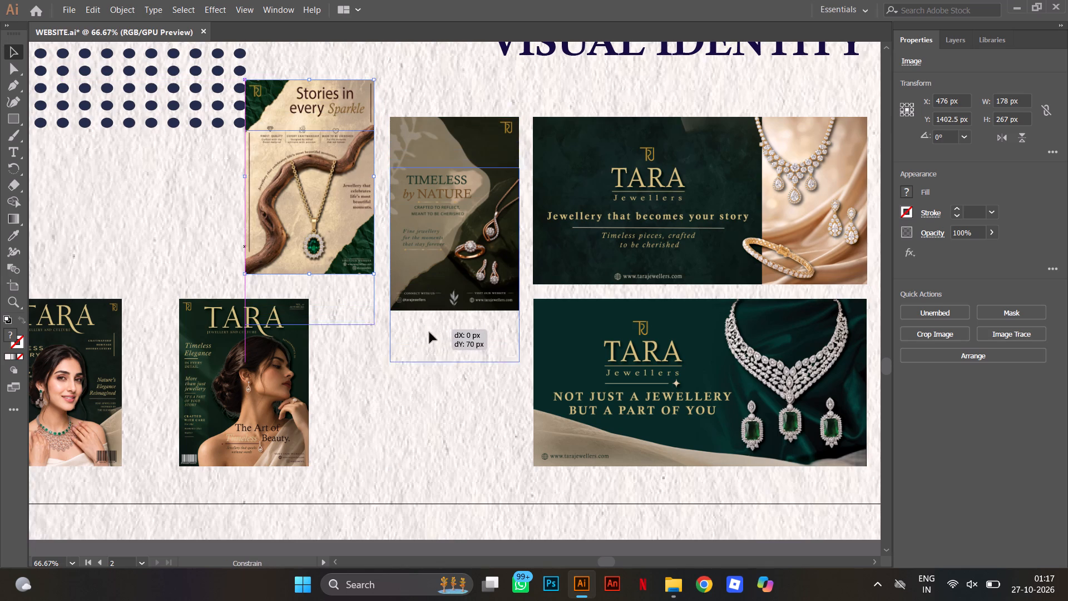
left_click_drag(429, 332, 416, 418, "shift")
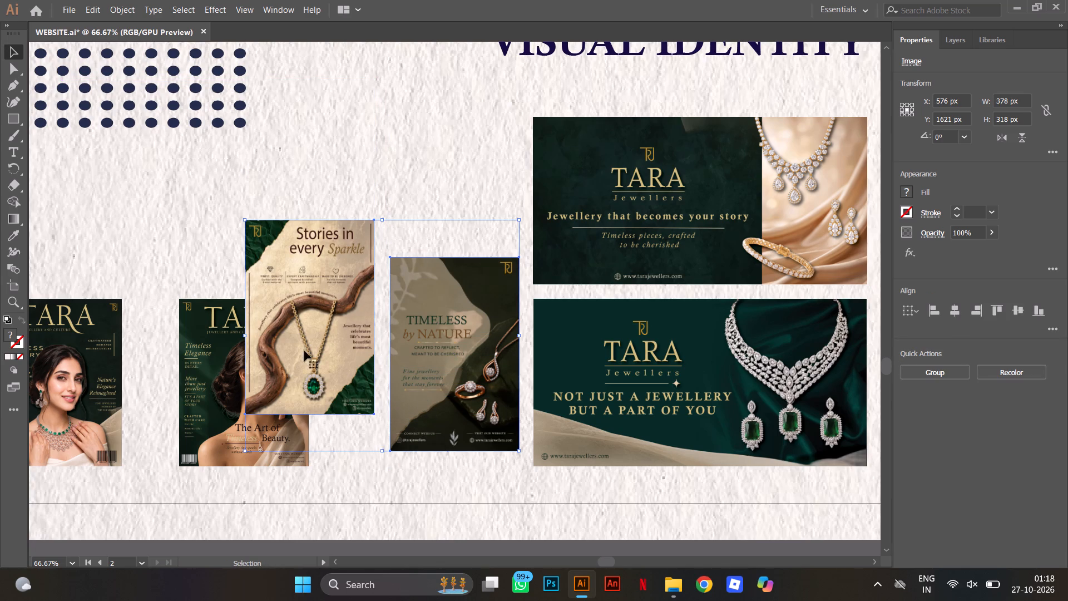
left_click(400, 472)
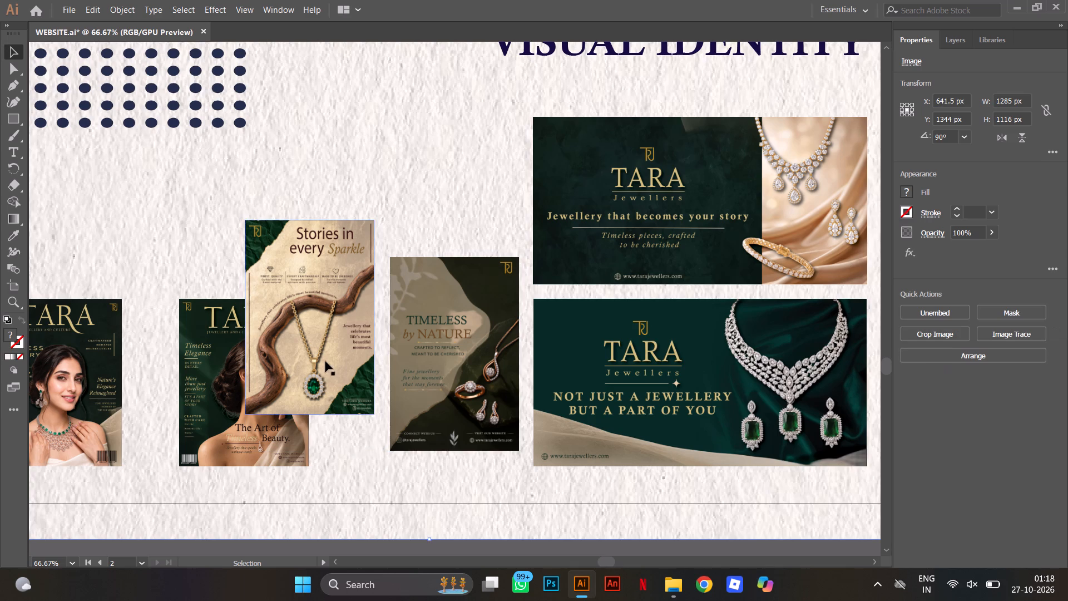
Move the Stories in every Sparkle poster straight up to Y 1417.5 px, aligning its bottom edge with the upper hoarding, and leave isolation mode.
left_click(325, 361)
left_click_drag(325, 361, 347, 288)
left_click_drag(354, 350, 356, 306)
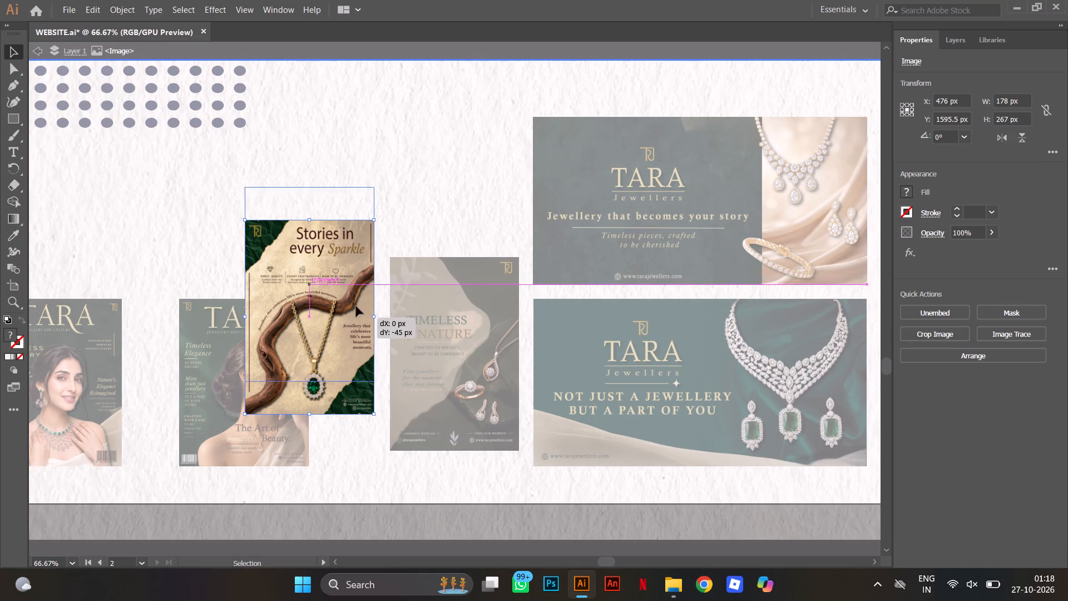
left_click_drag(356, 306, 356, 222)
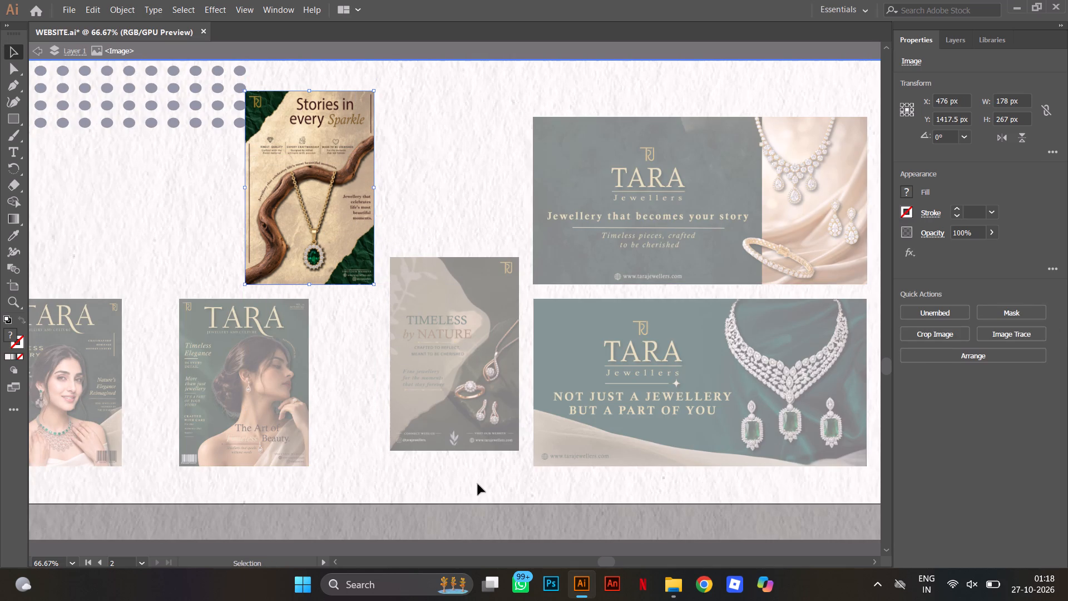
triple_click(477, 513)
Nudge the front-facing TARA magazine cover along the bottom row away from the page edge, to X 137.268 px.
key("ctrl+minus")
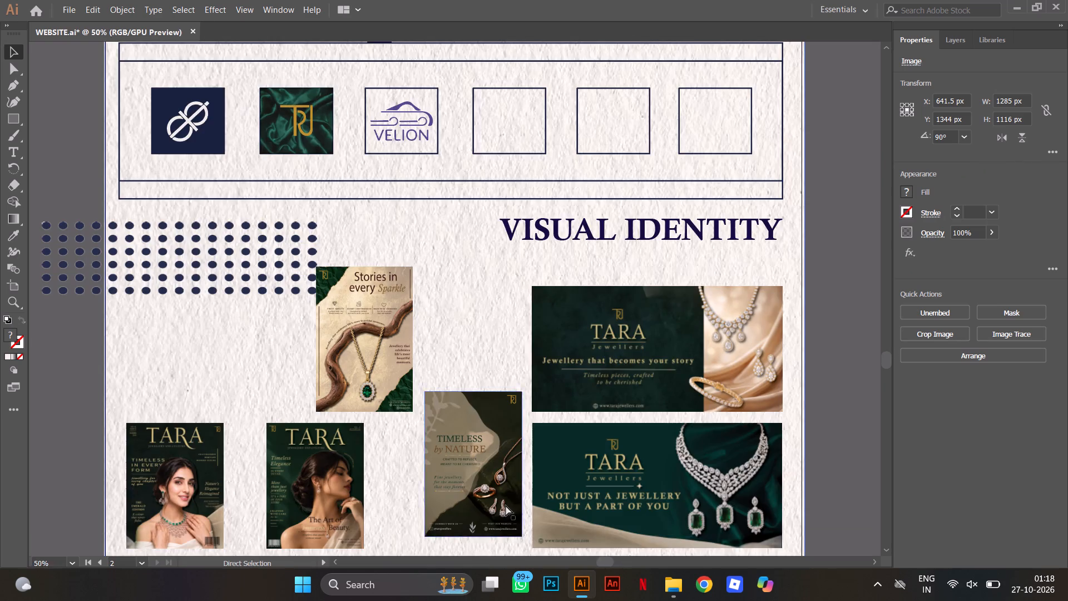
key("ctrl+minus")
key("ctrl+minus")
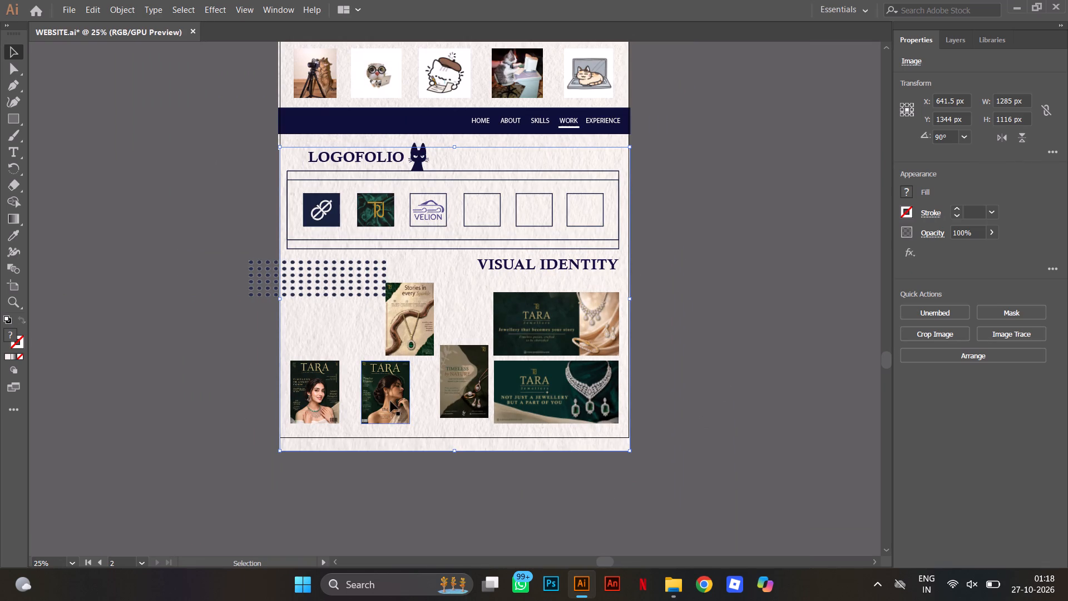
left_click(338, 405)
key("Right")
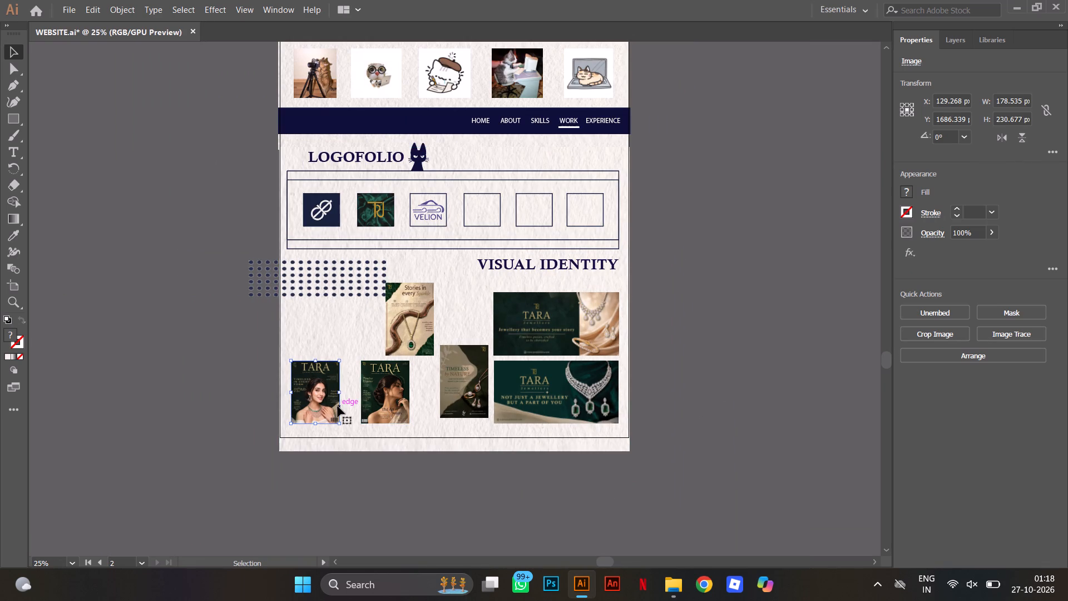
key("Right")
key("Right")
key("Right")
key("Right")
key("Right")
key("Right")
key("Right")
key("Right")
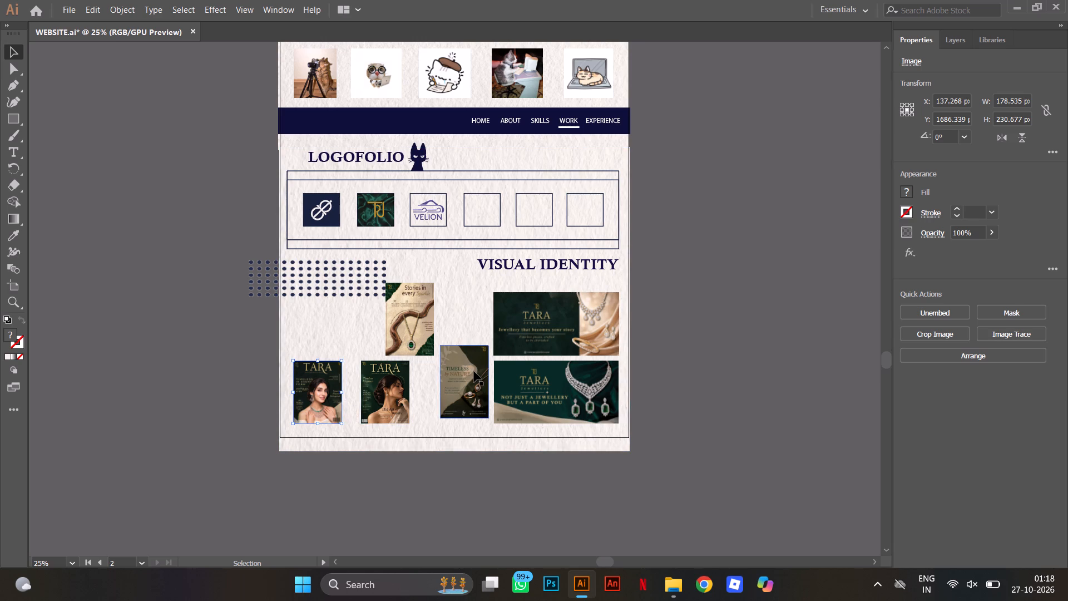
Move the dot pattern straight down so it sits behind the two magazine covers in the bottom row.
key("ctrl+equal")
key("ctrl+equal")
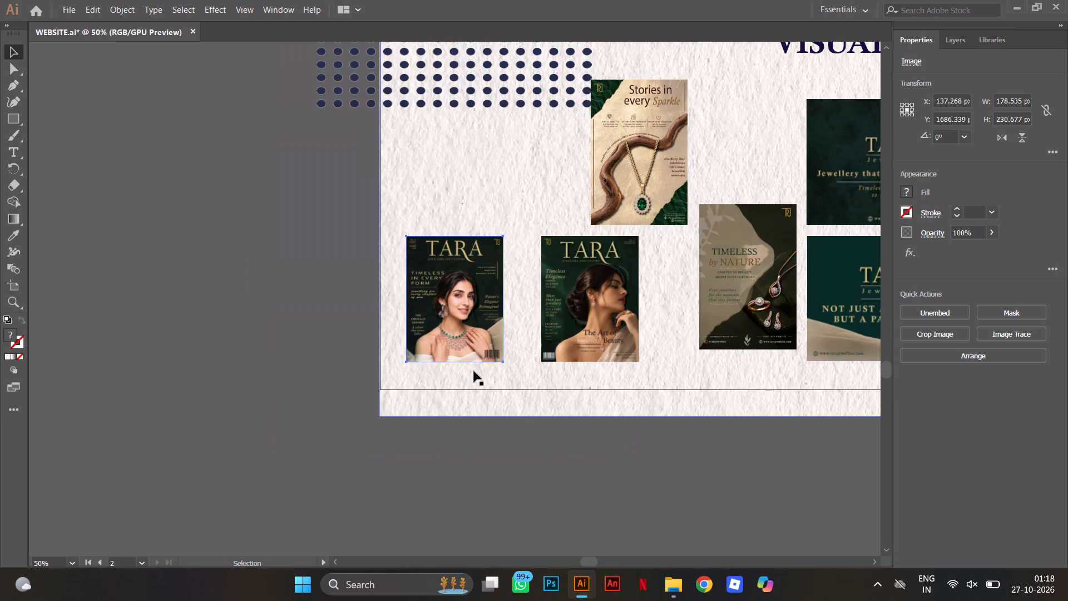
left_click_drag(585, 563, 594, 564)
scroll(626, 475, "up", 10)
left_click_drag(380, 229, 365, 315)
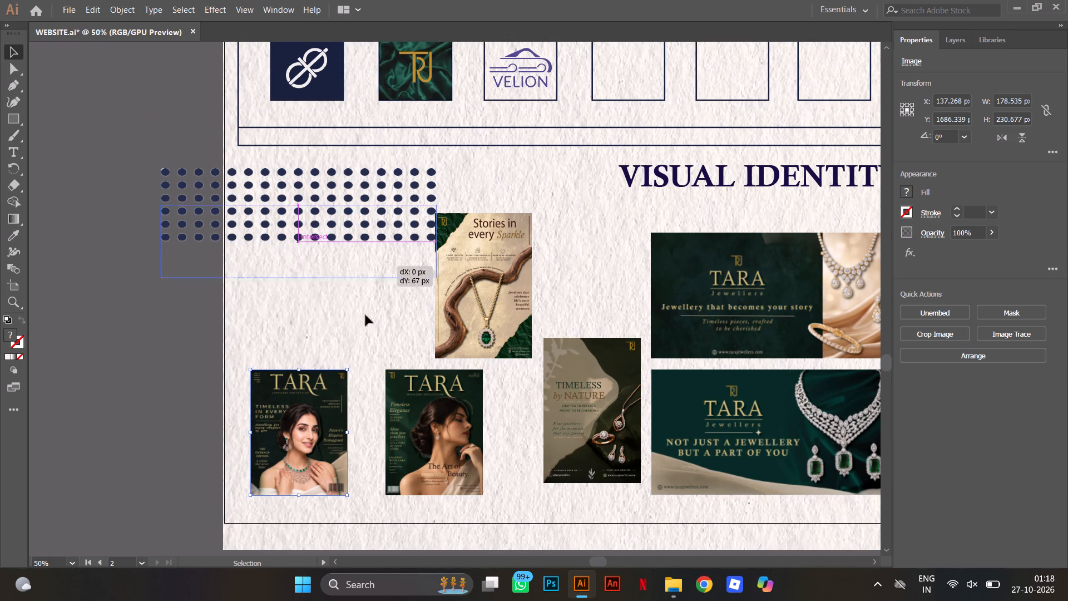
left_click_drag(365, 315, 339, 487)
Move the Timeless by Nature poster straight up to Y 1400.5 px, beside the upper hoarding.
left_click_drag(600, 383, 624, 249)
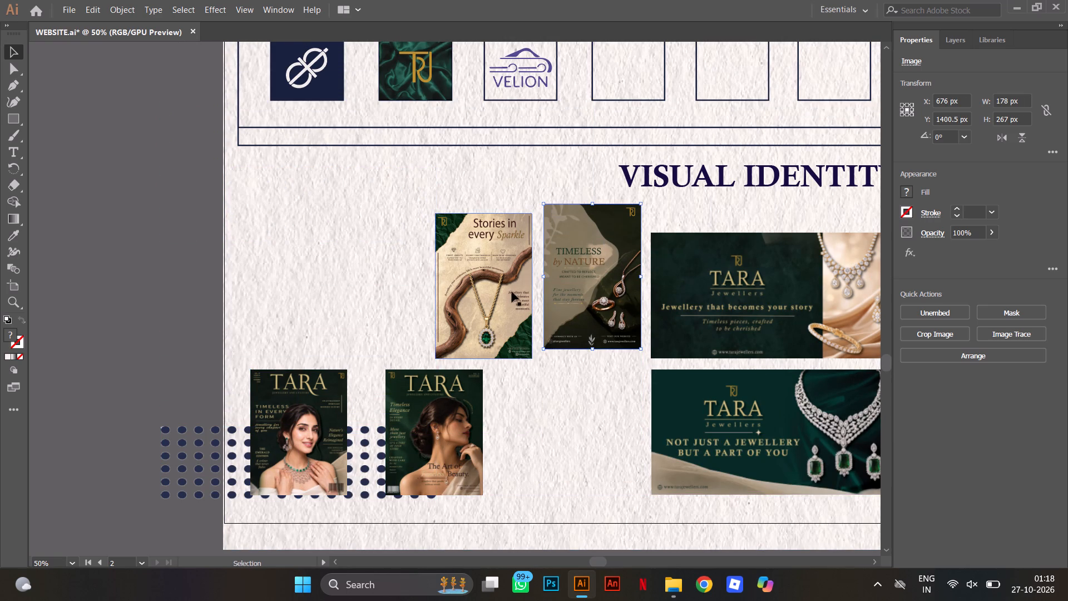
Move the Stories in every Sparkle poster straight up to Y 1324.5 px, above the Timeless by Nature poster's top edge, and leave isolation mode.
double_click(503, 297)
left_click_drag(487, 326, 490, 296)
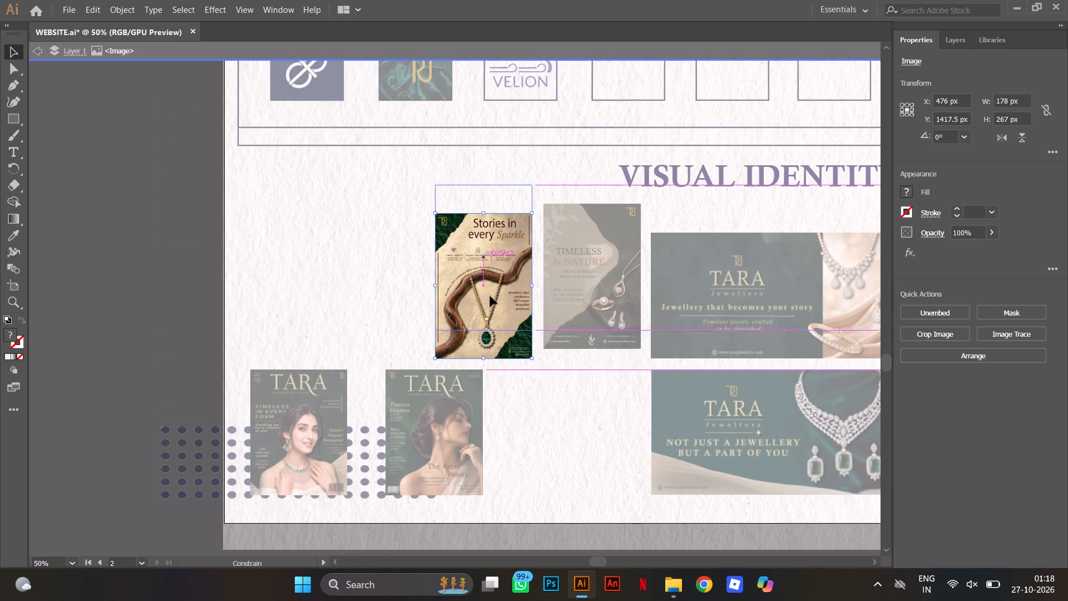
left_click_drag(490, 296, 489, 275)
left_click(489, 275, "shift")
double_click(513, 396)
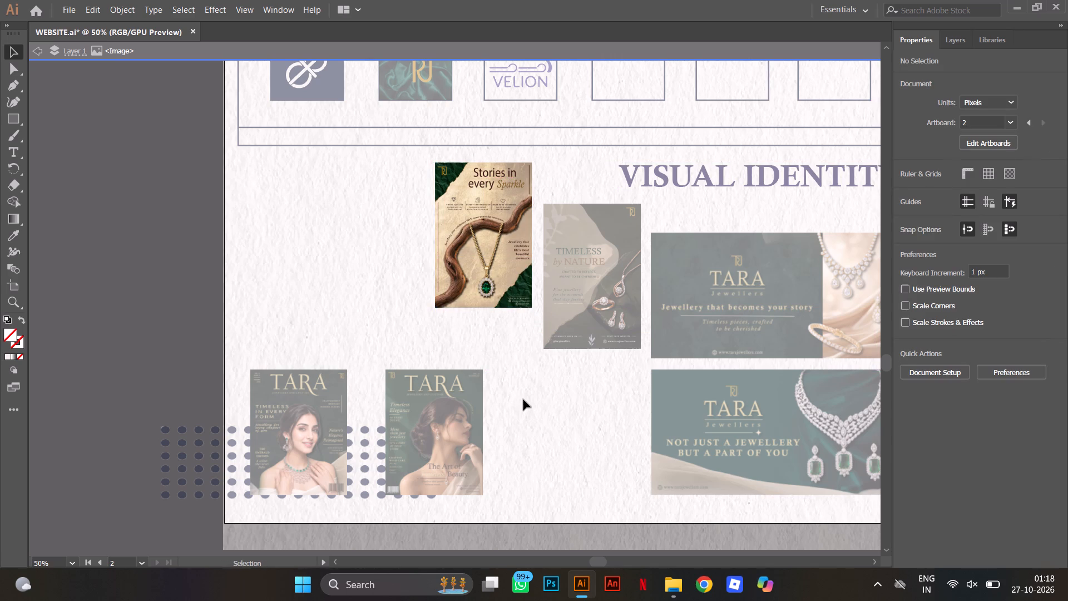
double_click(523, 400)
Move the front-facing magazine cover straight up to just below the Logofolio frame, nearly level with the Stories in every Sparkle poster.
left_click_drag(304, 423, 324, 300)
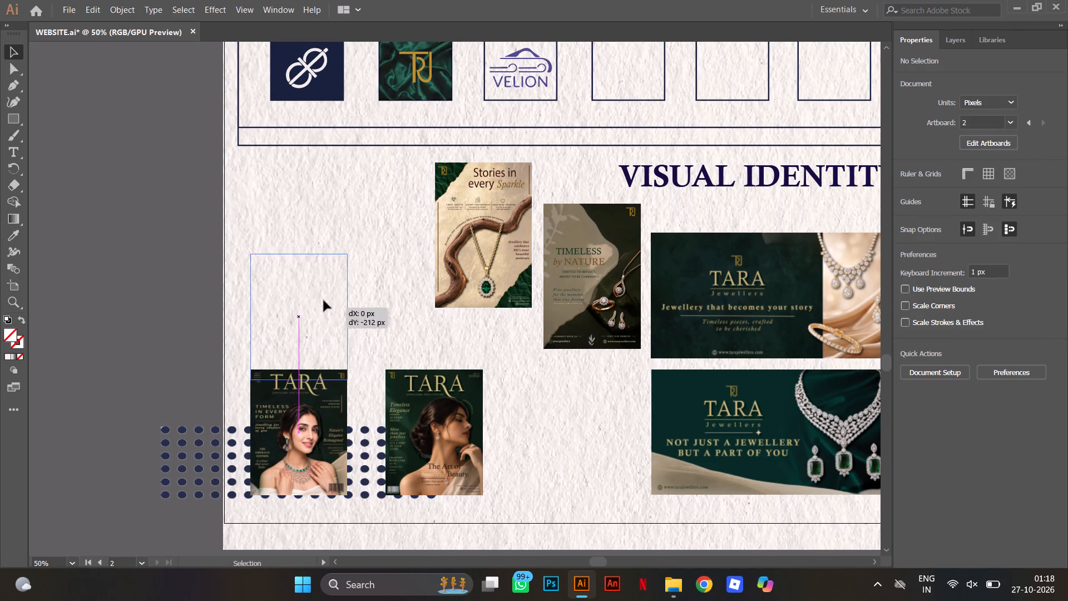
left_click_drag(324, 300, 333, 219)
left_click(333, 219, "shift")
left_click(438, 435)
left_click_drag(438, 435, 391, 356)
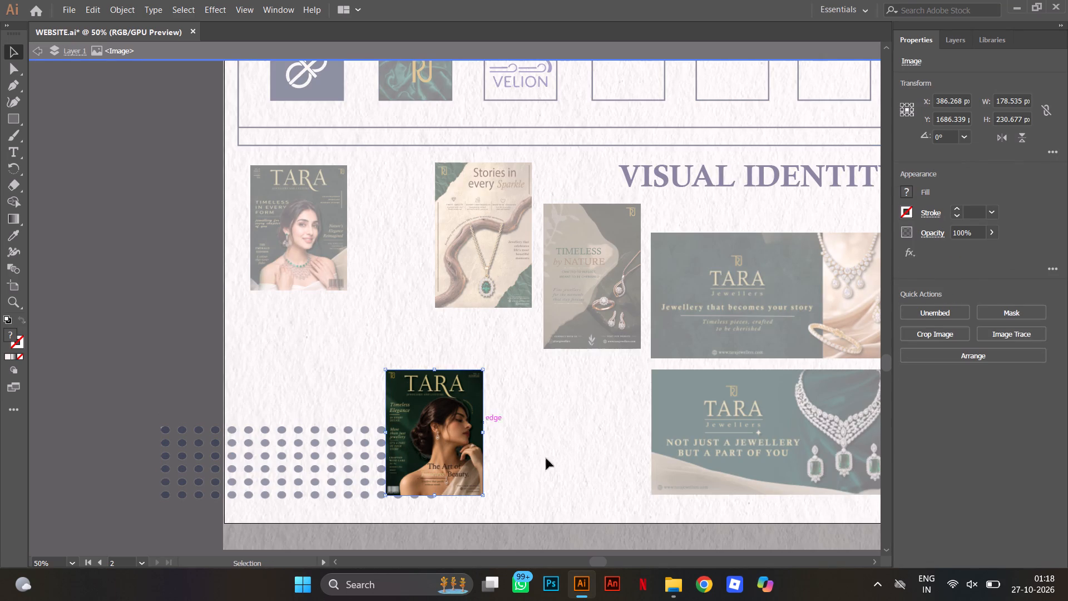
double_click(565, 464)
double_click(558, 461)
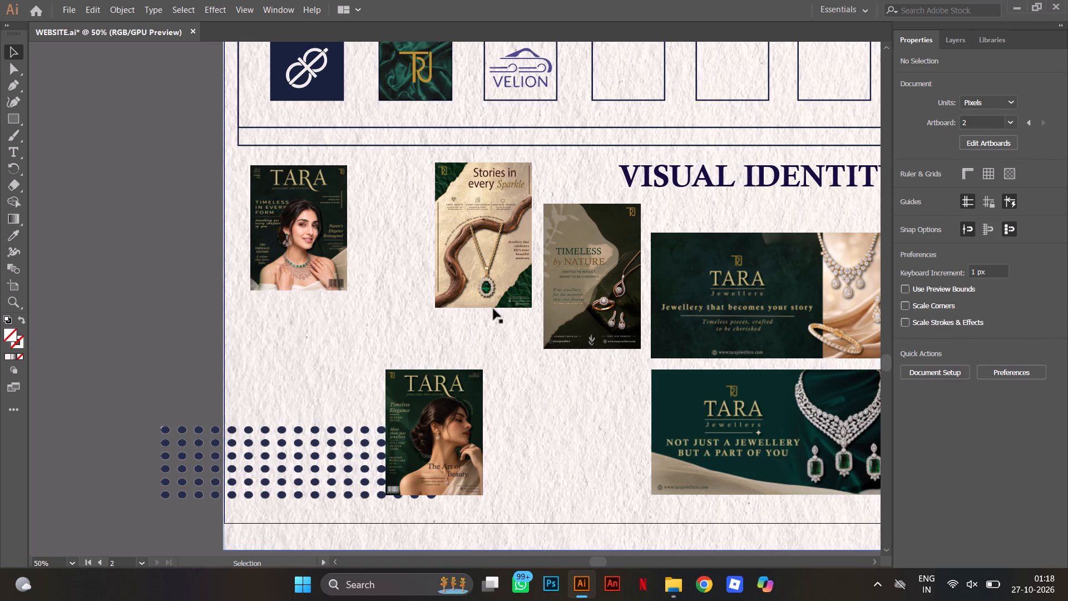
Nudge the Timeless by Nature poster closer to the upper hoarding and slightly higher, to about X 684 px, Y 1392 px.
left_click(566, 309)
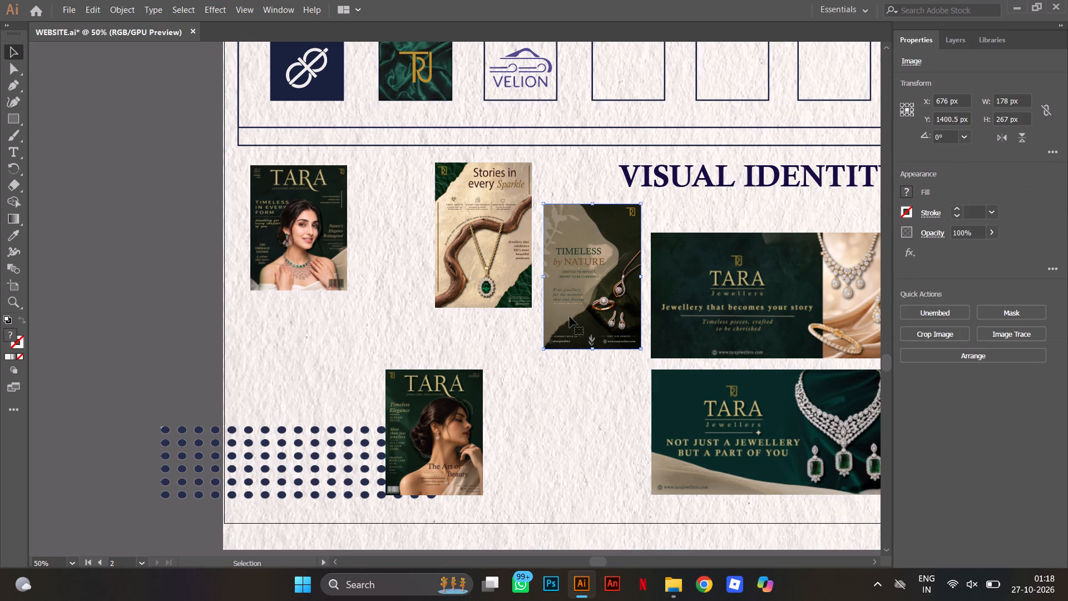
key("Right")
key("Right")
key("Right")
key("Right")
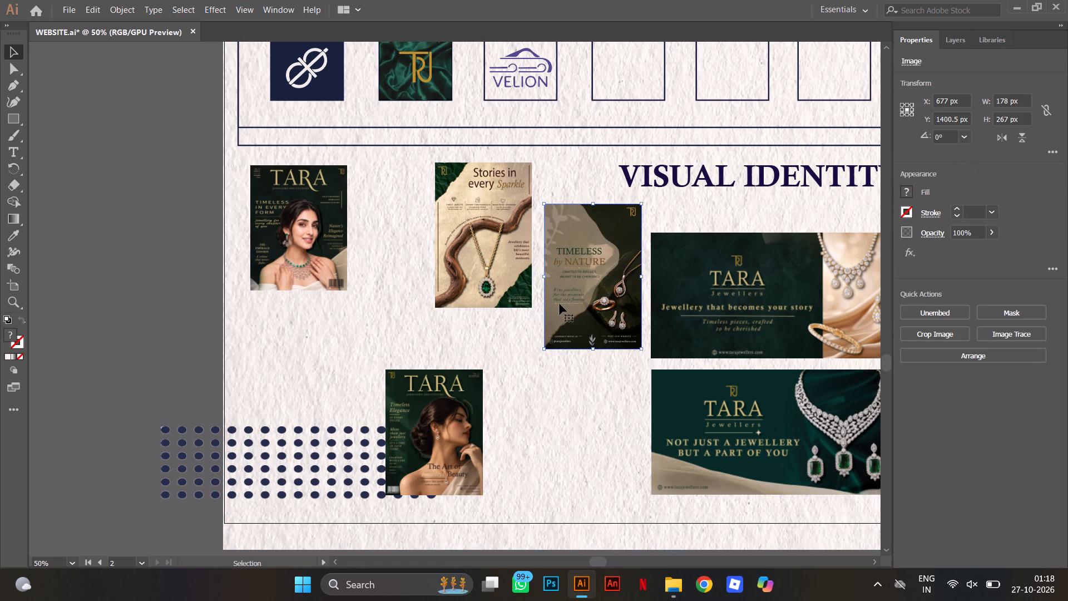
key("Right")
key("Right")
key("Right")
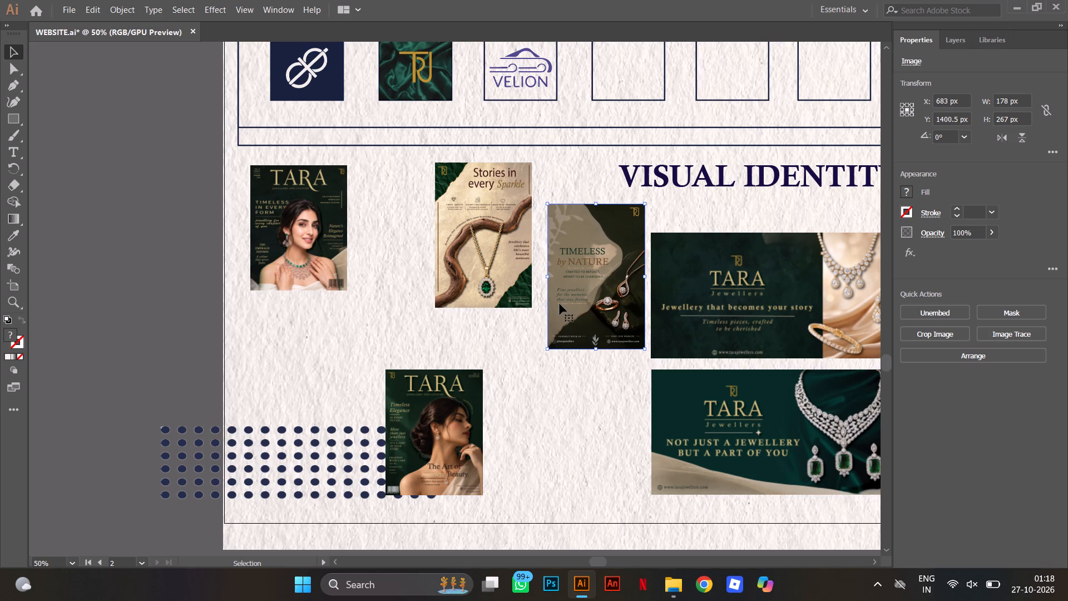
key("Up")
key("Up")
key("Up")
key("Up")
key("Up")
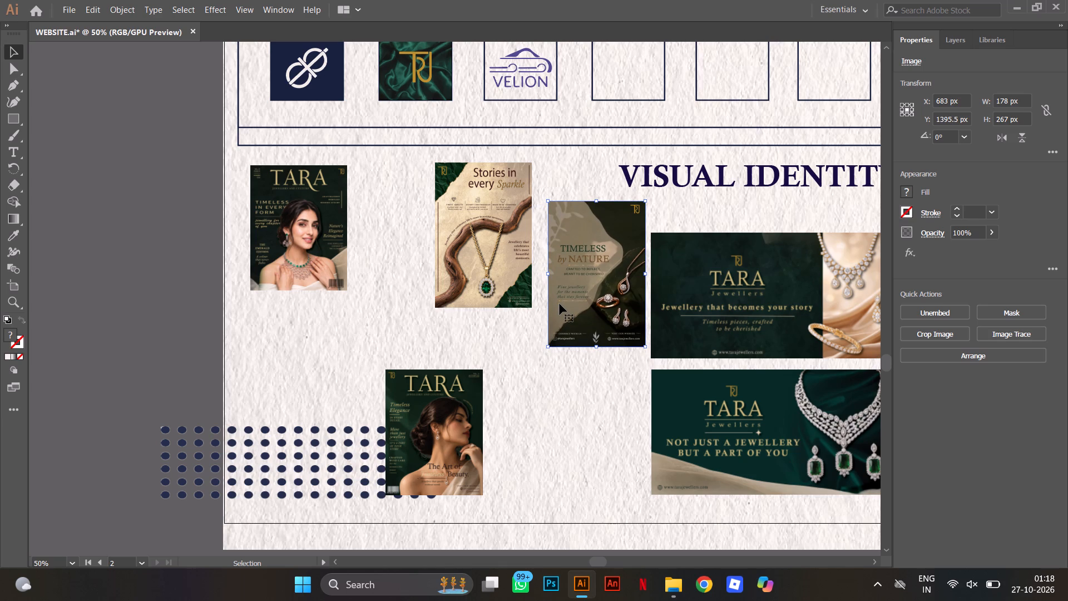
key("Right")
key("Up")
key("Up")
key("Up")
key("Up")
key("Right")
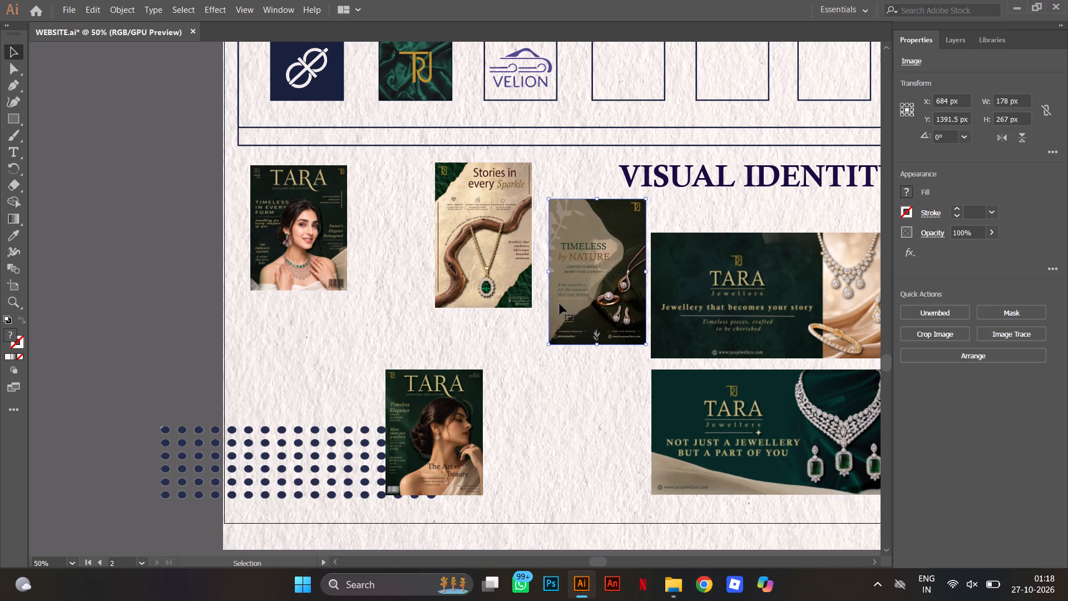
key("Down")
Nudge the Stories in every Sparkle poster closer to the Timeless by Nature poster and slightly higher, to X 490 px, Y 1315.5 px.
left_click(509, 287)
key("Right")
key("Right")
key("Right")
key("Right")
key("Right")
key("Right")
key("Right")
key("Right")
key("Right")
key("Right")
key("Right")
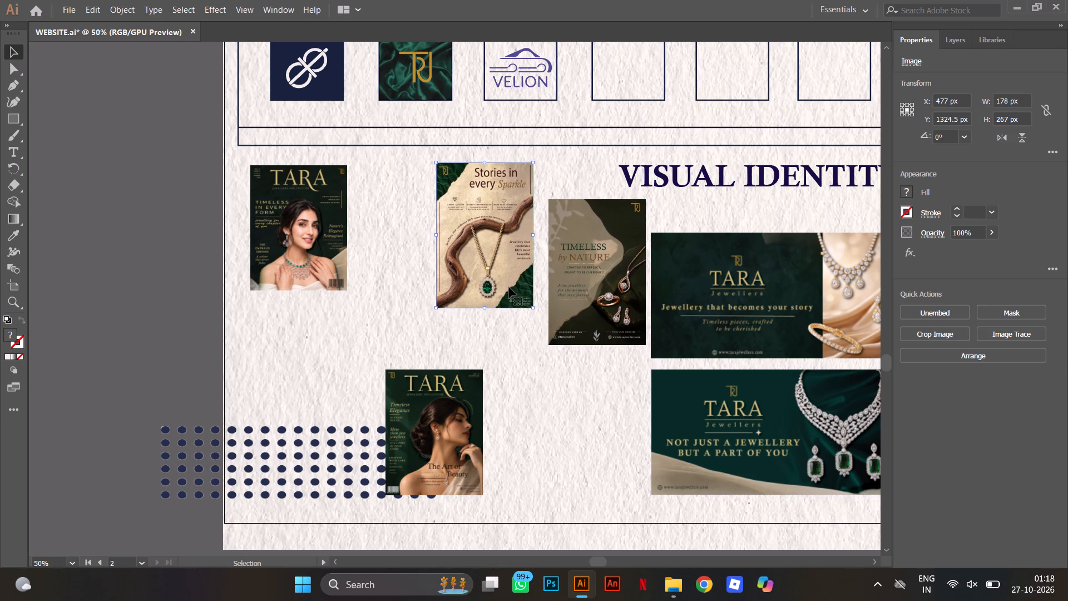
key("Right")
key("Right")
key("Up")
key("Up")
key("Up")
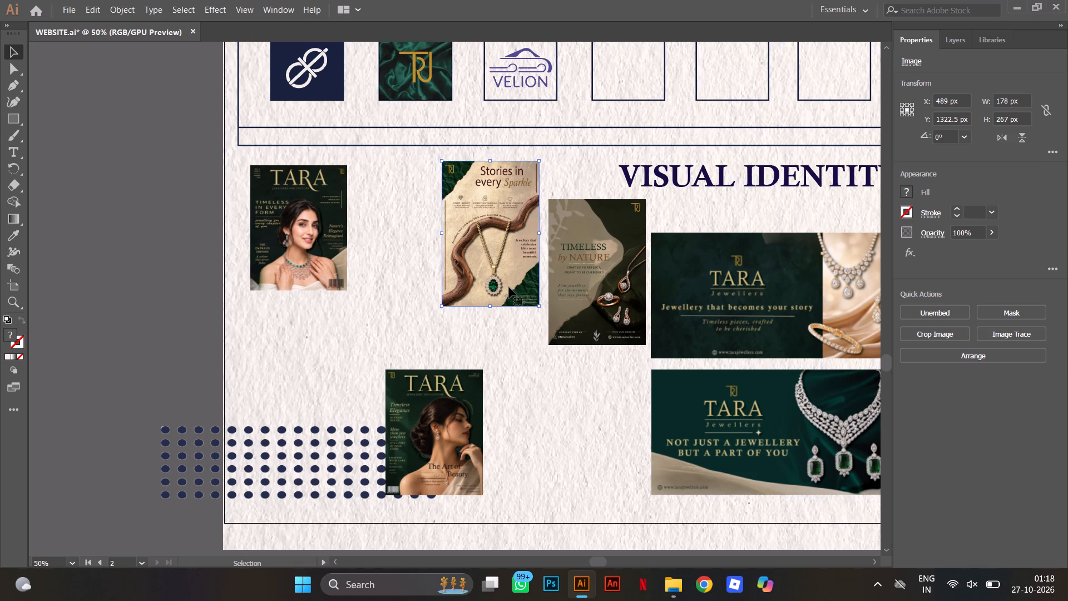
key("Up")
key("Up")
key("Up")
key("Up")
key("Up")
key("Up")
key("Up")
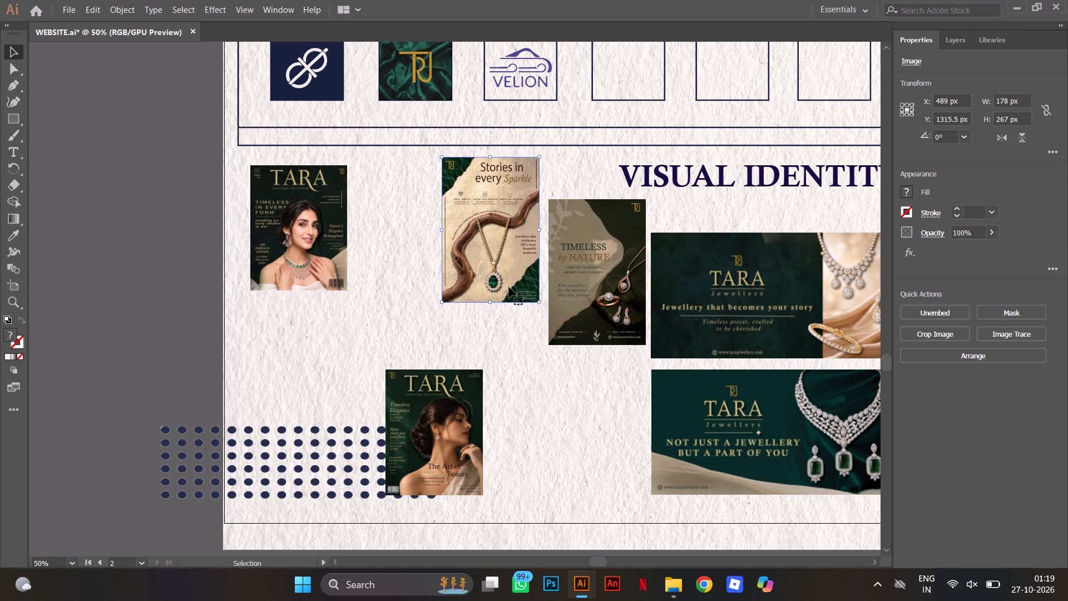
key("Right")
key("Down")
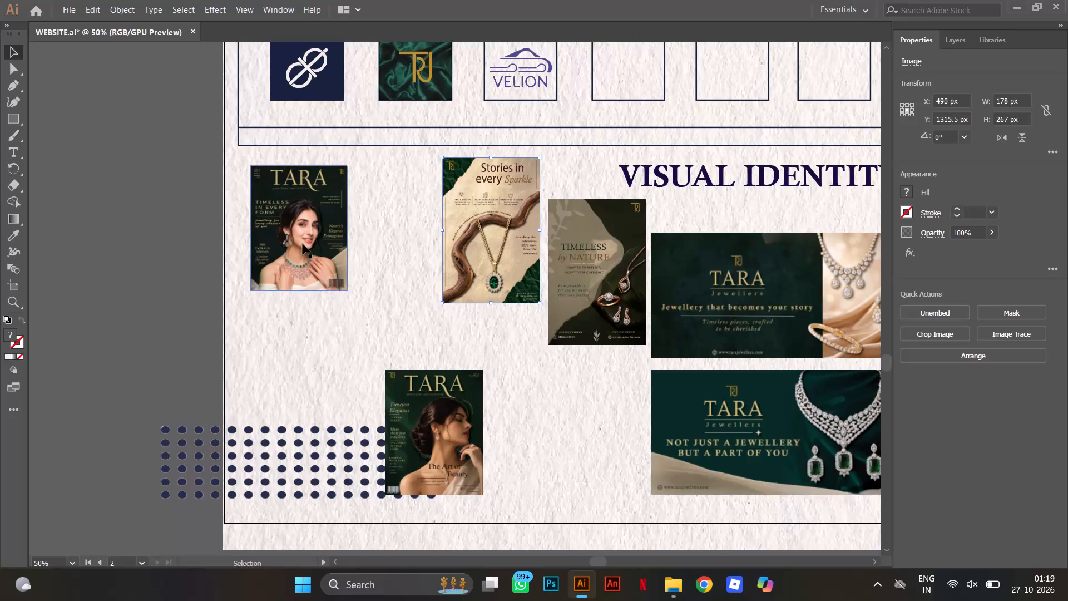
Move the front-facing magazine cover to about X 114 px, Y 1297 px, flush with the Logofolio frame's side and level with the Stories in every Sparkle poster's top.
left_click_drag(303, 244, 293, 242)
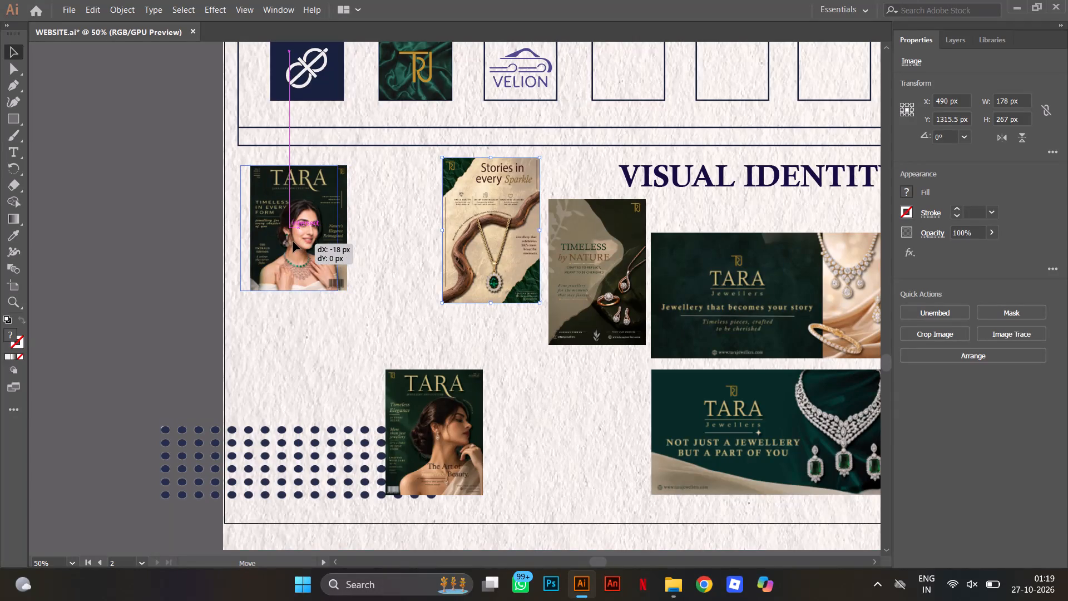
left_click_drag(293, 242, 294, 238)
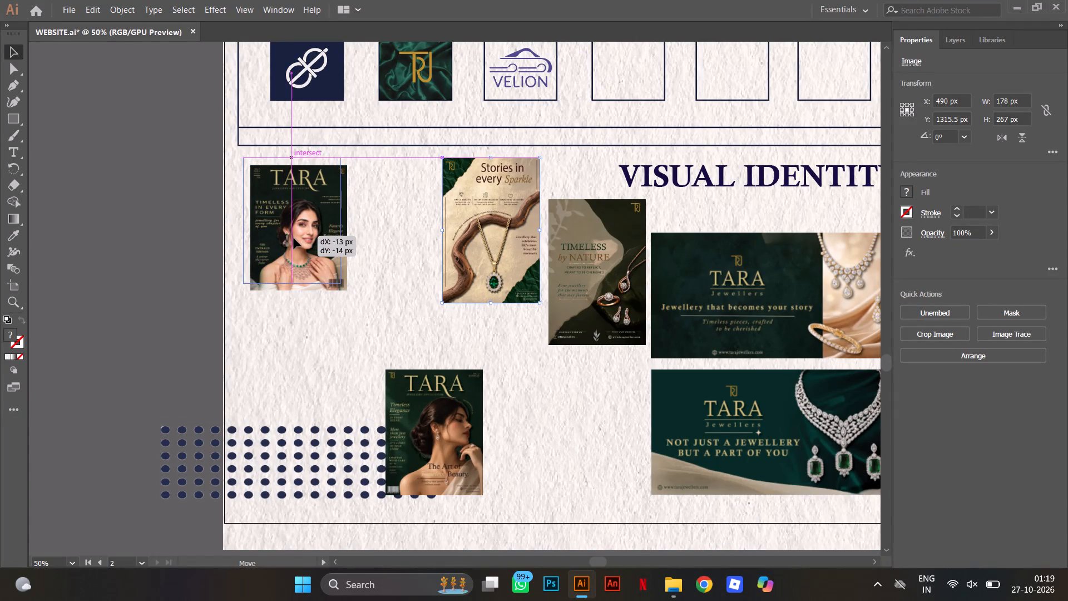
left_click_drag(294, 238, 293, 238)
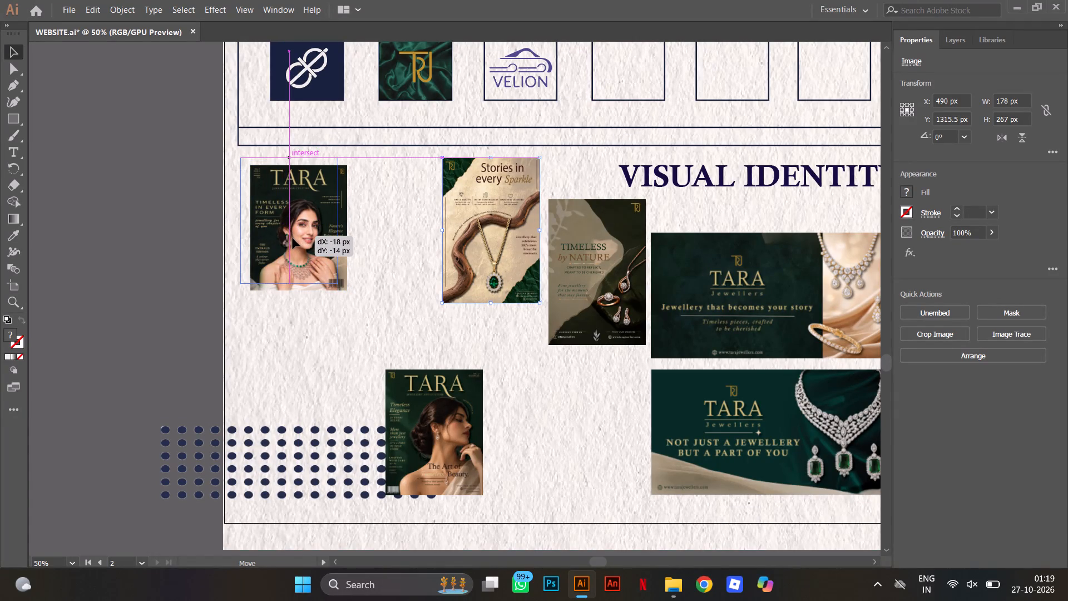
left_click_drag(293, 238, 291, 238)
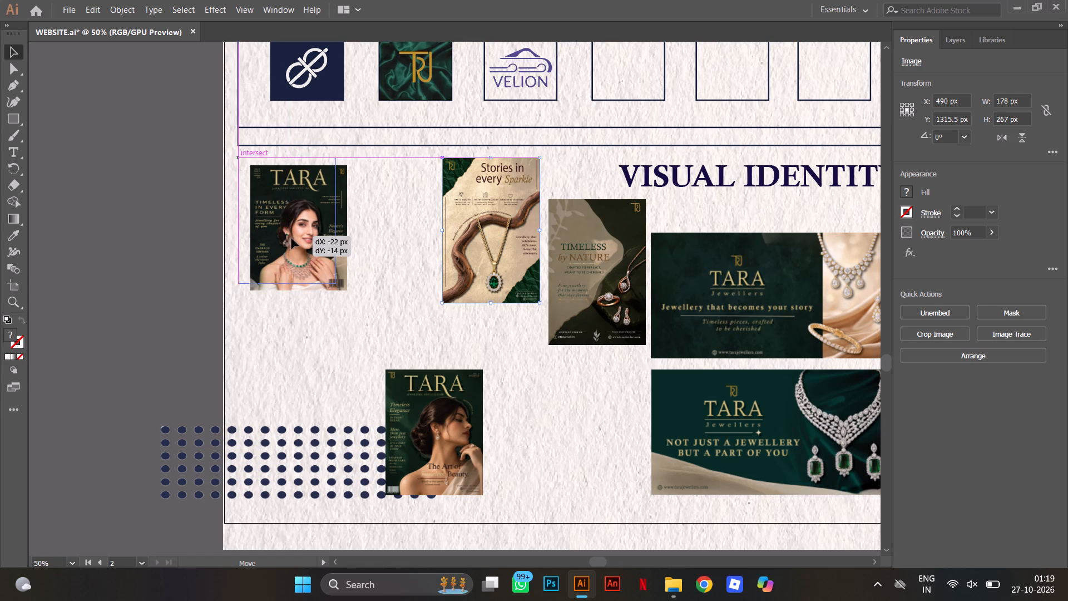
left_click_drag(291, 238, 290, 238)
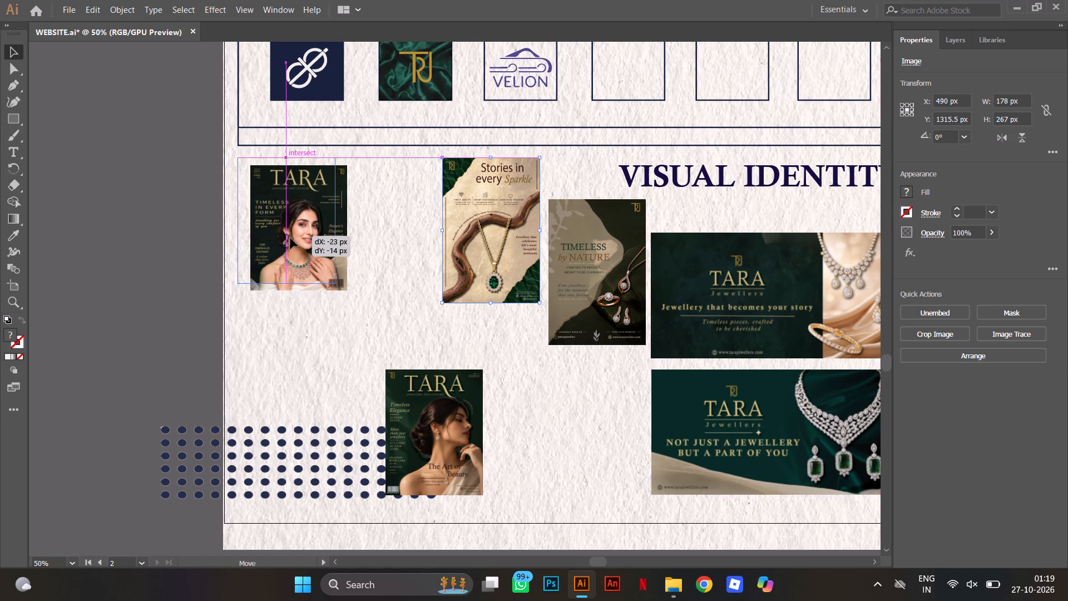
left_click_drag(290, 238, 290, 238)
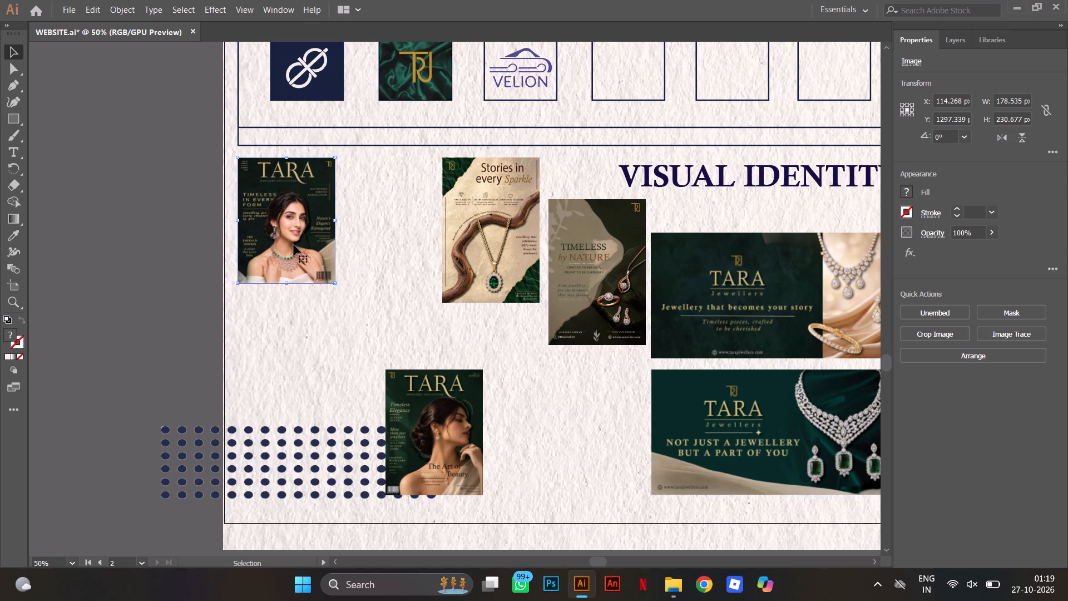
Move the side-profile magazine cover between the front-facing cover and the Stories in every Sparkle poster, to about X 302 px, Y 1417 px.
left_click_drag(427, 425, 380, 319)
key("space")
key("space")
key("space")
key("space")
key("space")
key("space")
key("space")
key("space")
key("space")
key("space")
key("space")
key("space")
key("space")
key("space")
key("space")
key("space")
key("space")
key("space")
key("space")
key("space")
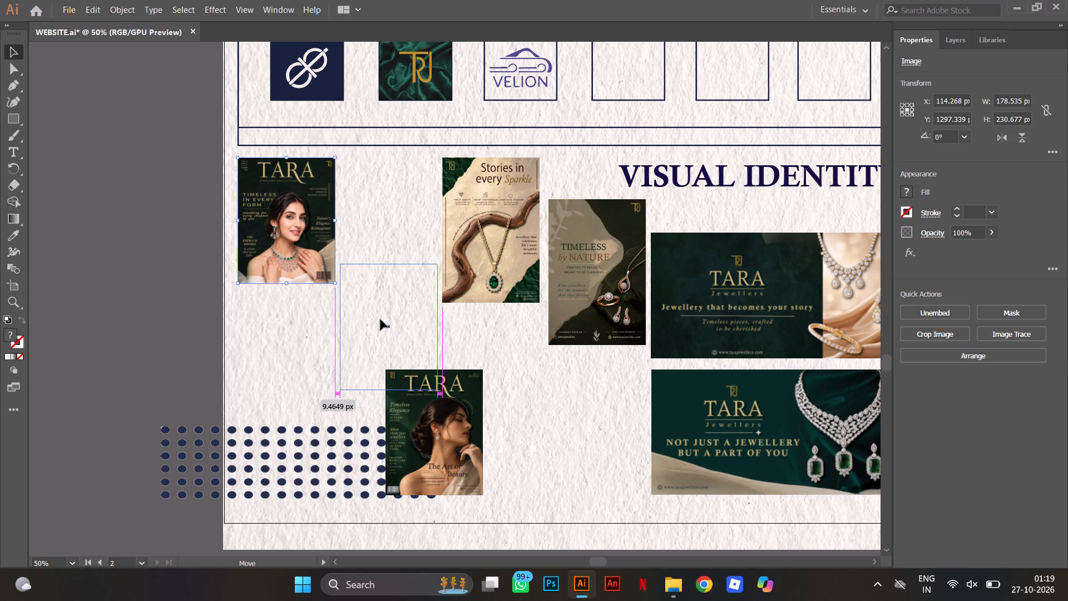
left_click_drag(380, 319, 379, 279)
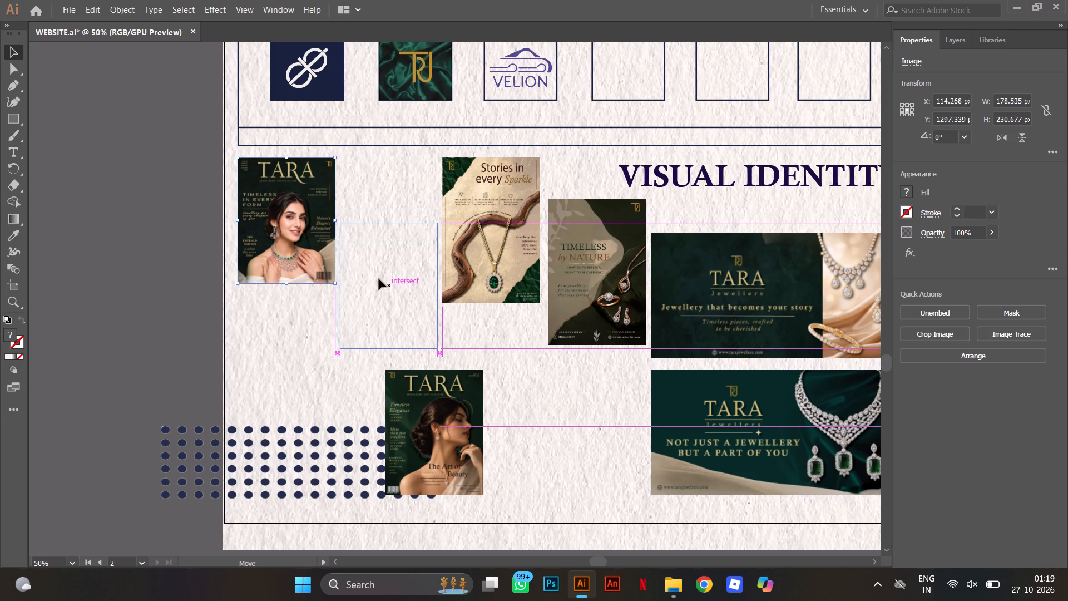
left_click_drag(379, 279, 380, 279)
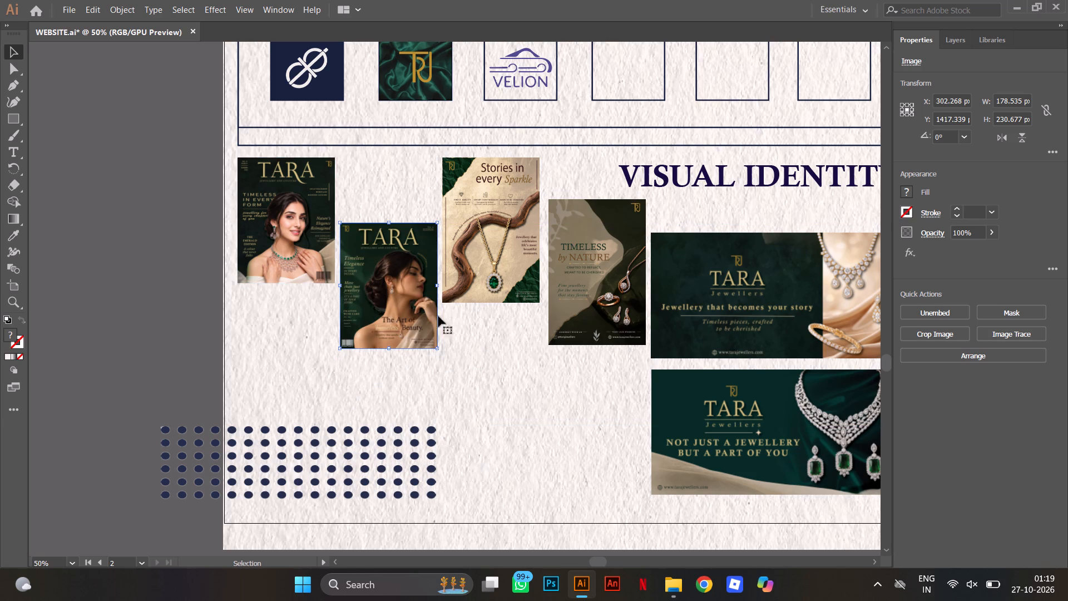
Nudge the side-profile magazine cover down to about Y 1436 px, level with the upper hoarding.
key("Down")
key("Down")
key("Down")
key("Down")
key("Down")
key("Down")
key("Down")
key("Down")
key("Down")
key("Down")
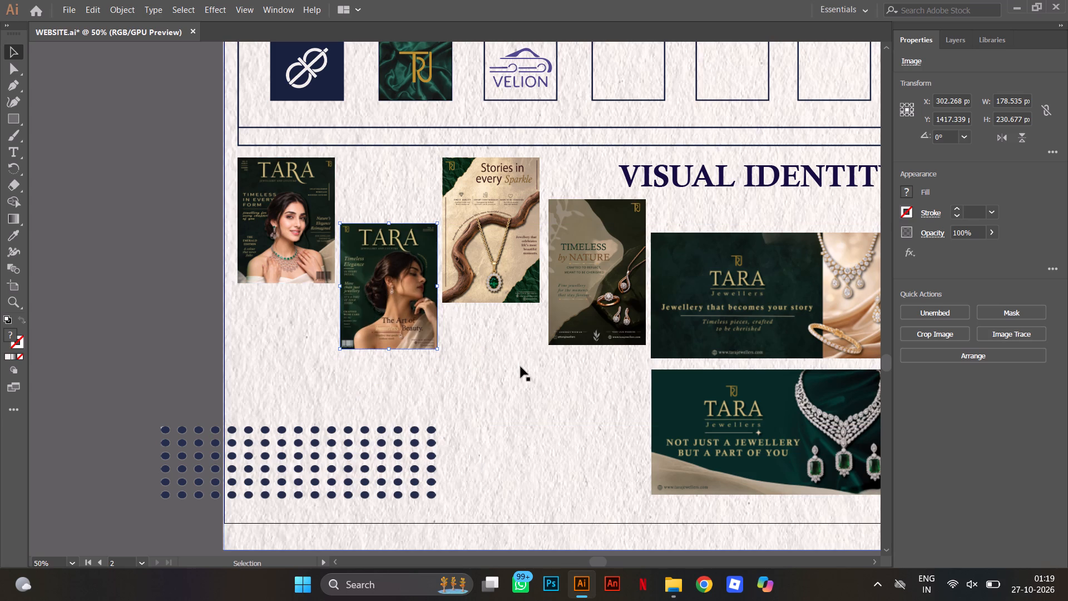
key("Down")
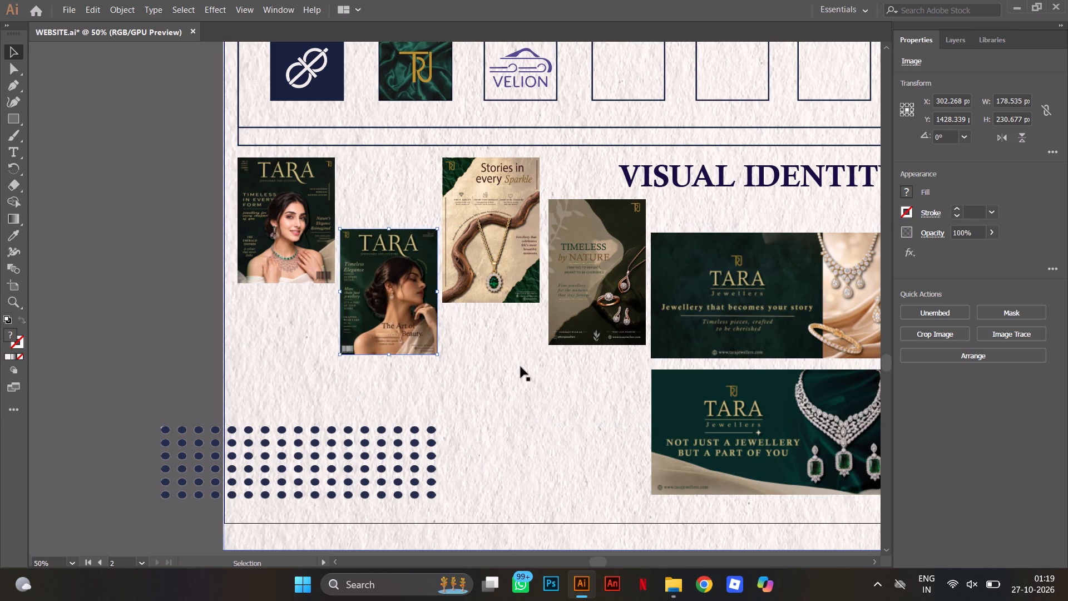
key("Down")
key("Down")
key("Down")
key("Down")
key("Down")
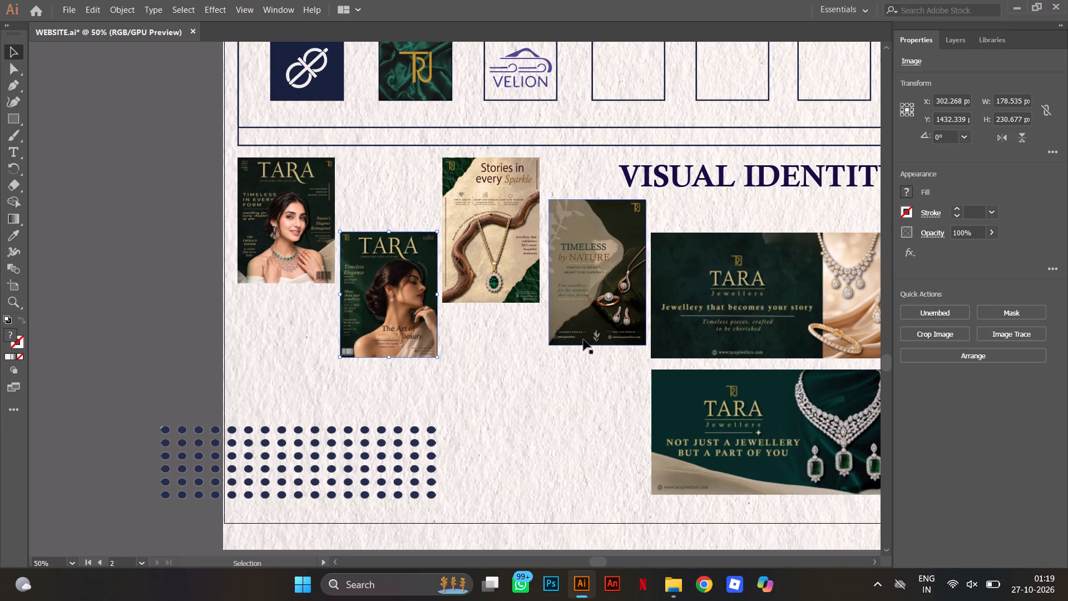
key("Down")
key("Down")
key("Down")
Move the Timeless by Nature poster straight down to Y 1418.5 px, aligning its bottom edge with the side-profile magazine cover.
left_click(592, 330)
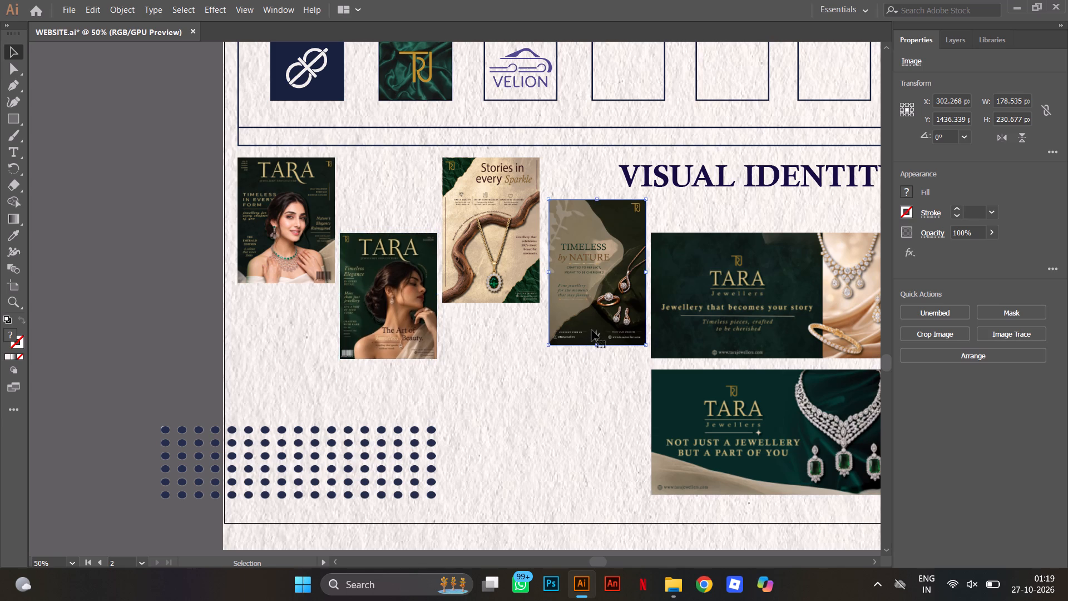
left_click_drag(592, 330, 590, 336)
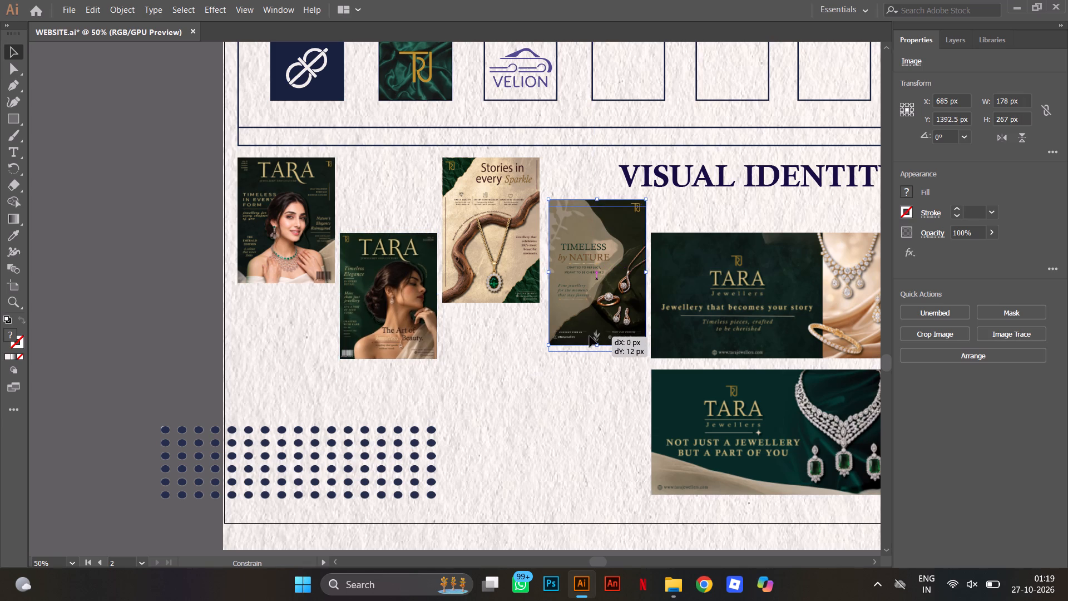
left_click_drag(590, 336, 591, 346)
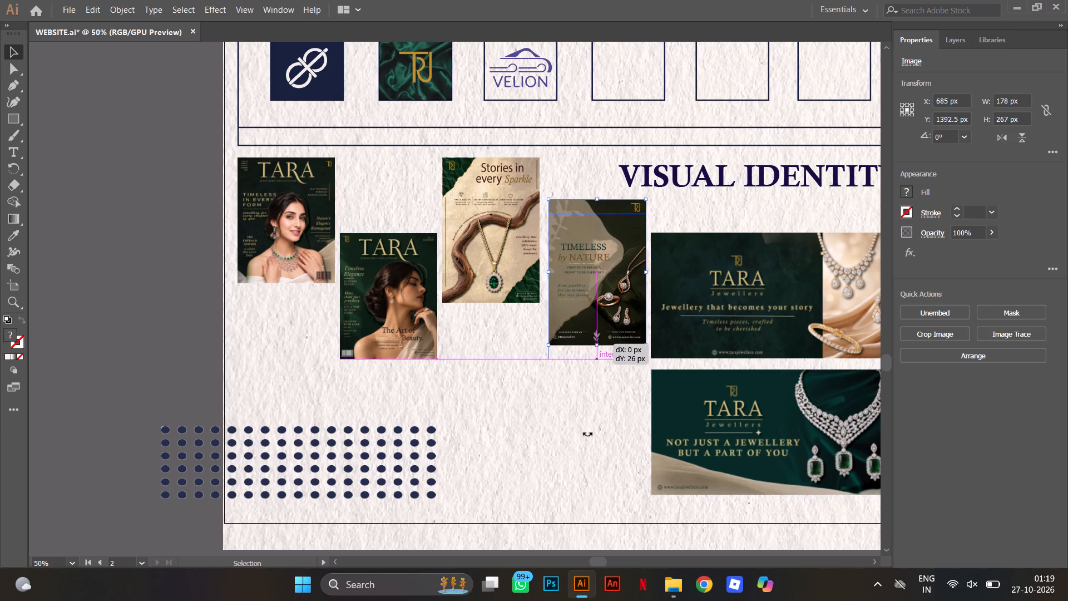
left_click(574, 479)
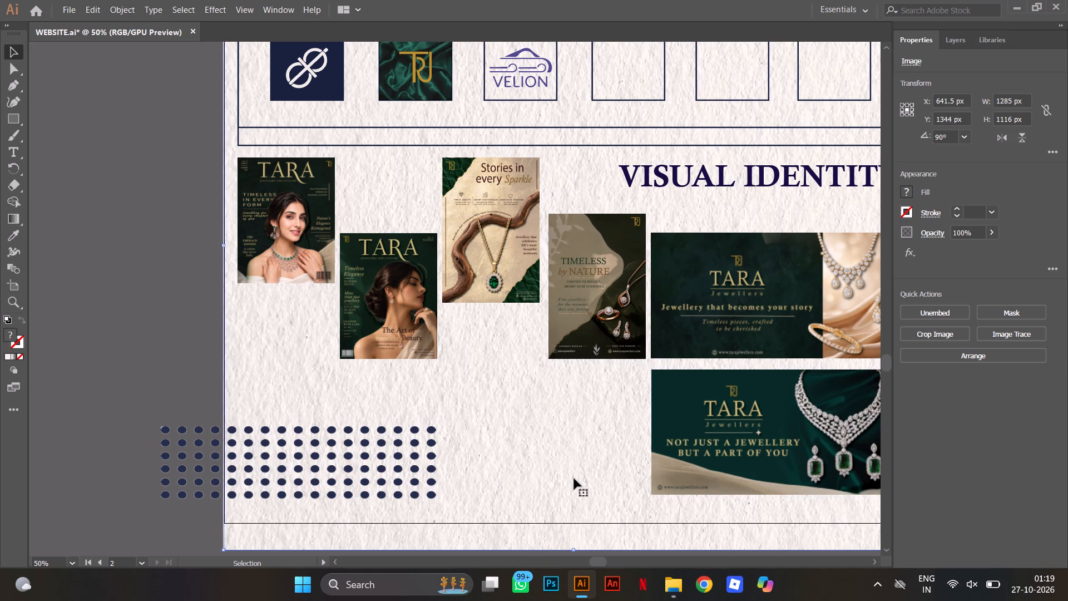
Nudge the Timeless by Nature poster further down to Y 1431.5 px.
left_click(590, 337)
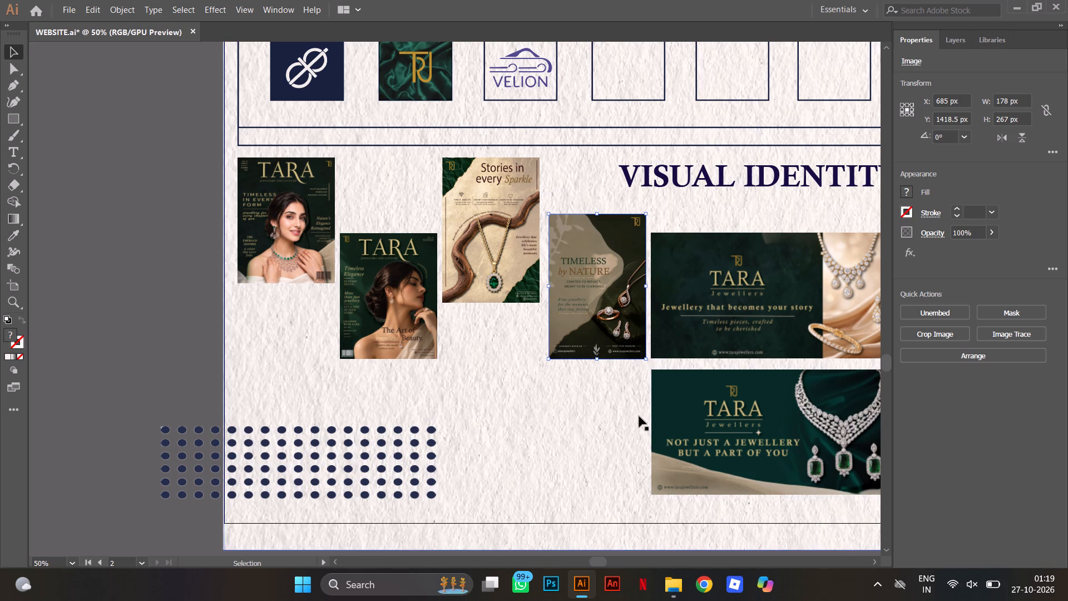
key("Down")
key("Down")
key("Down")
key("Down")
key("Down")
key("Down")
key("Down")
key("Down")
key("Down")
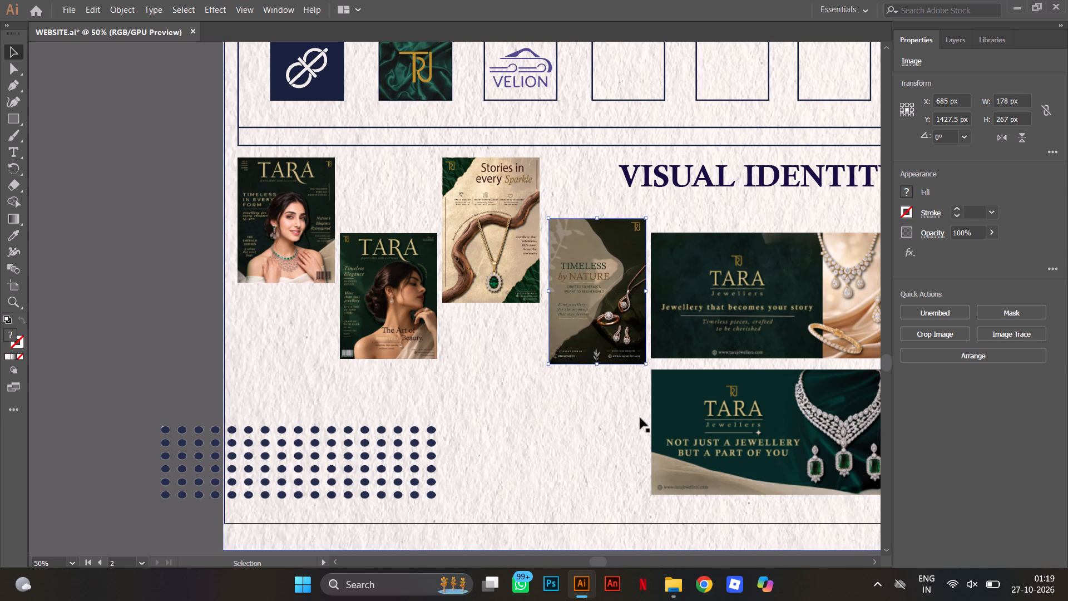
key("Down")
key("Down")
key("Down")
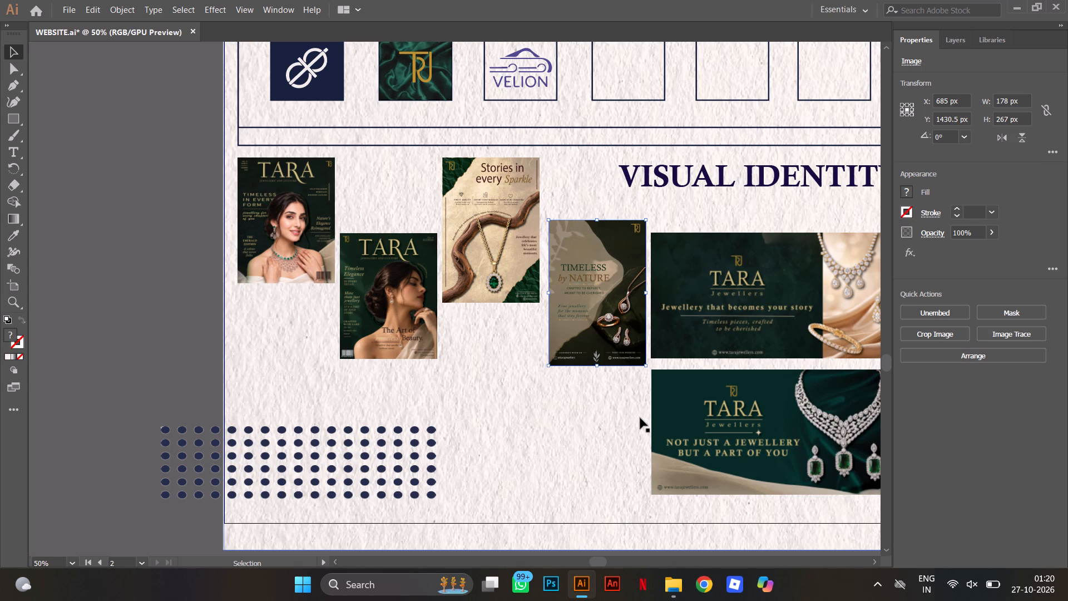
key("Down")
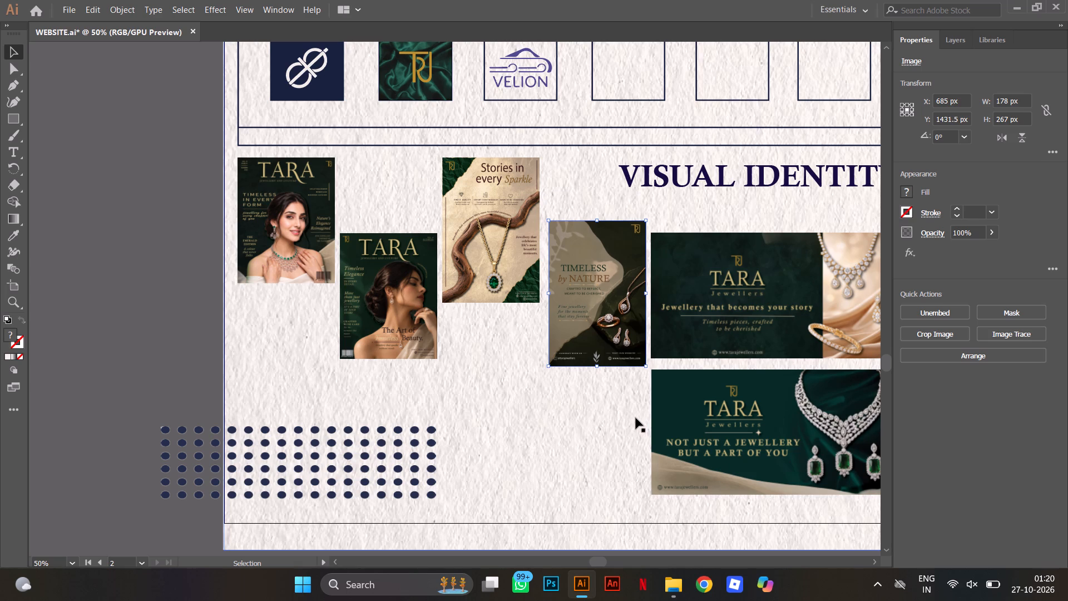
Move the dot pattern up beneath the magazine covers, to about X 145.5 px, Y 1675 px, and deselect it.
scroll(546, 447, "up", 1)
scroll(537, 452, "down", 1)
left_click_drag(380, 457, 382, 421)
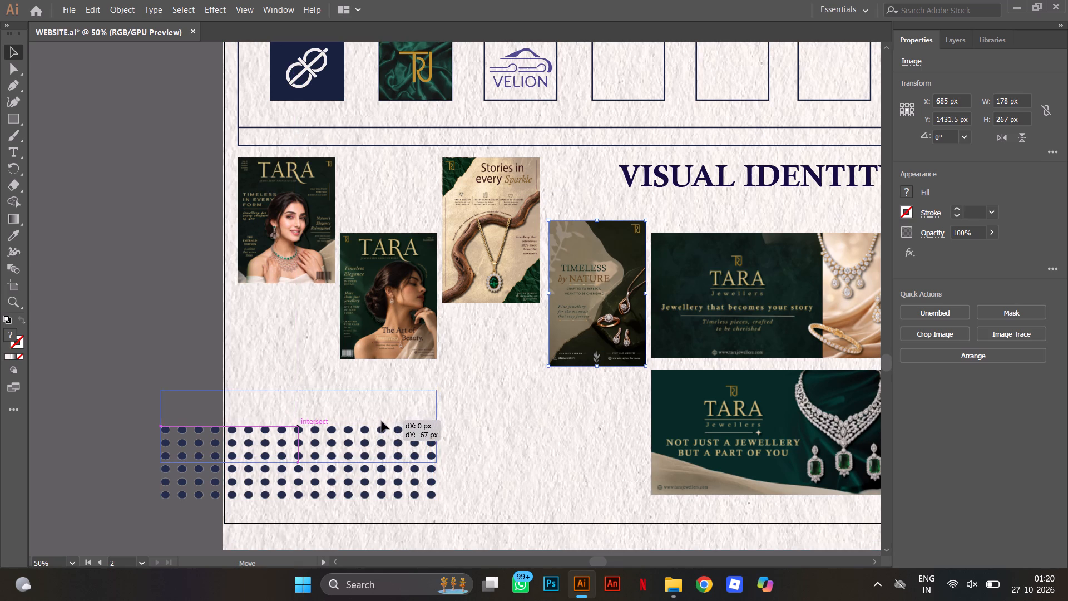
left_click_drag(382, 421, 382, 422)
left_click(383, 422)
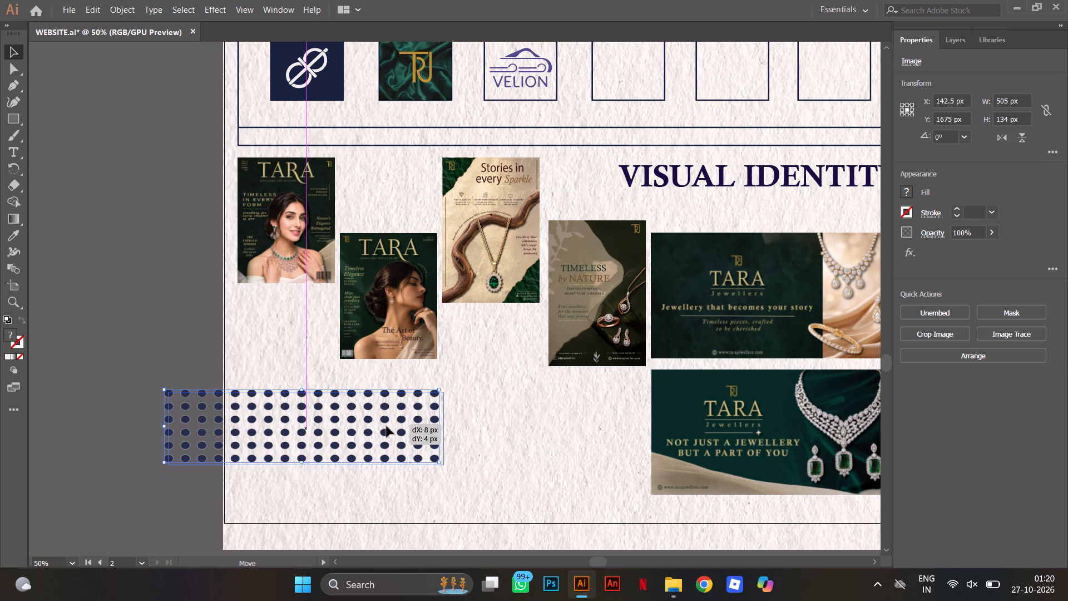
key("ctrl+minus")
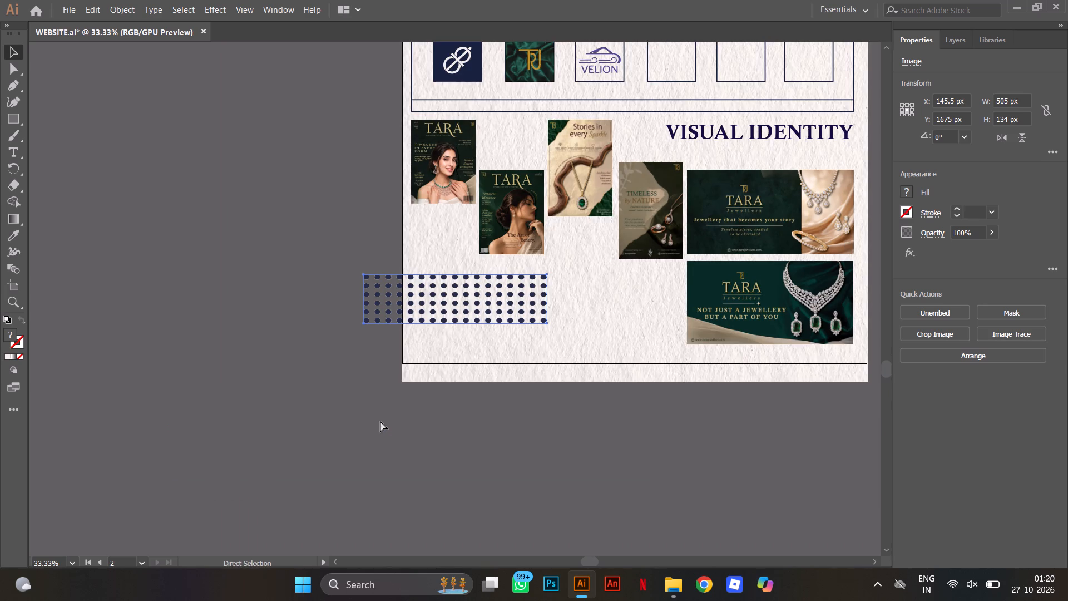
left_click(604, 496)
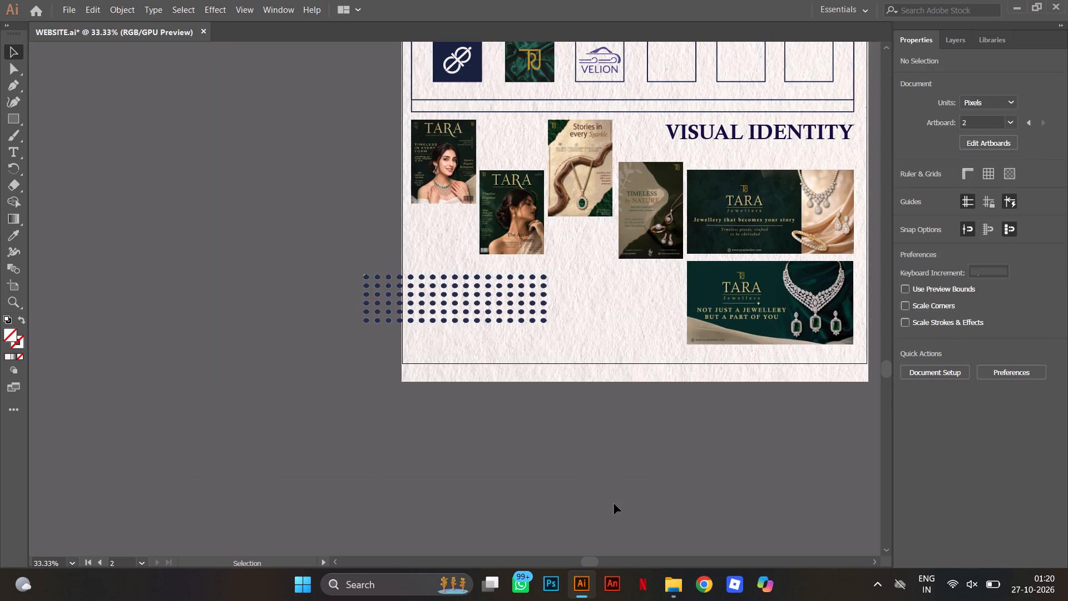
Switch to the submission folder window in File Explorer and close it.
left_click_drag(593, 560, 602, 560)
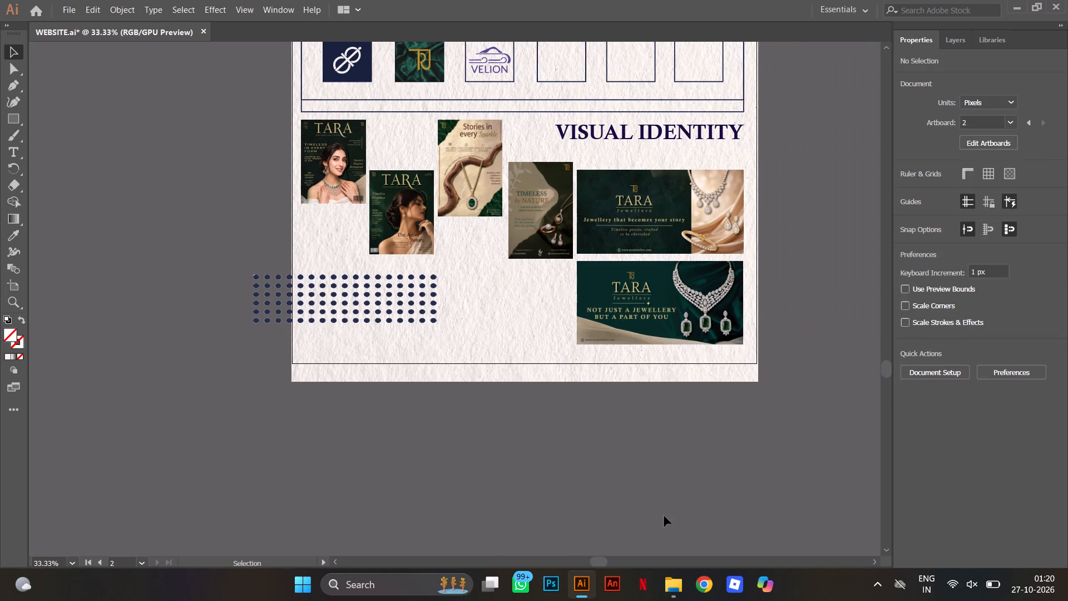
scroll(693, 506, "up", 10)
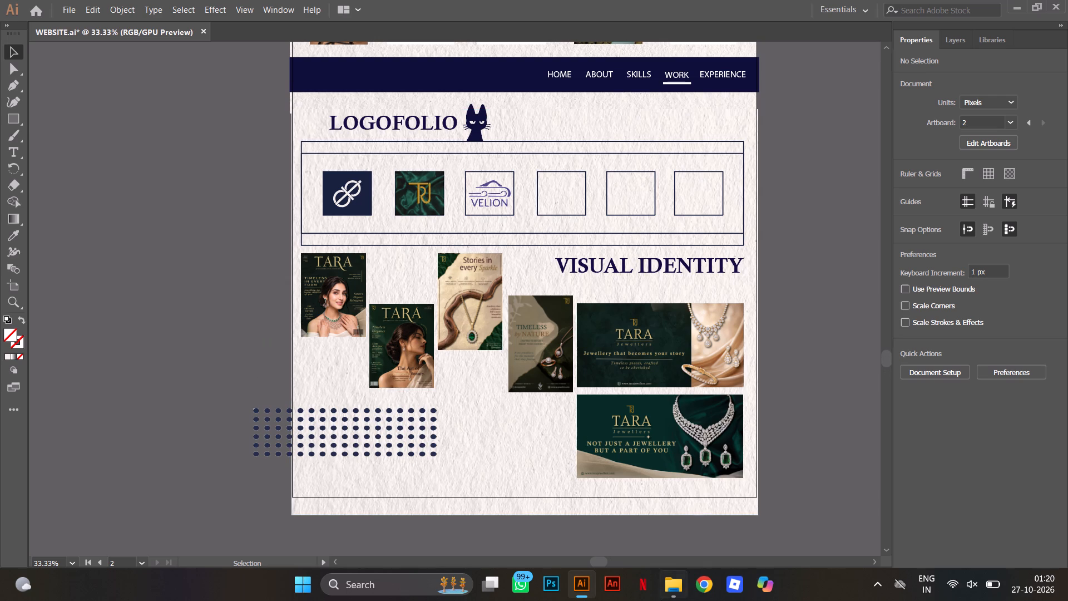
left_click(671, 585)
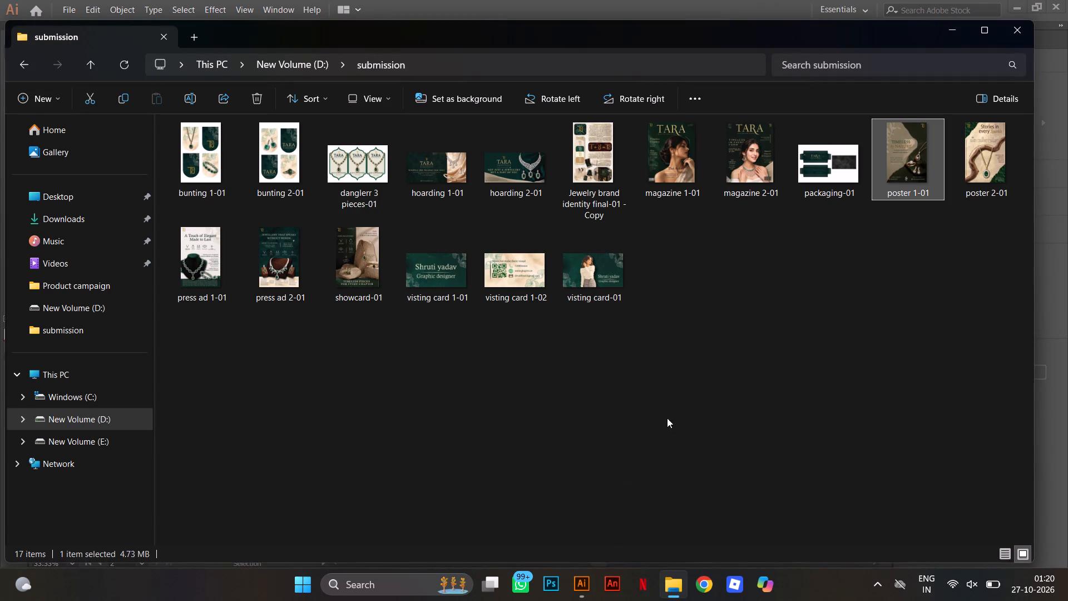
left_click(1017, 29)
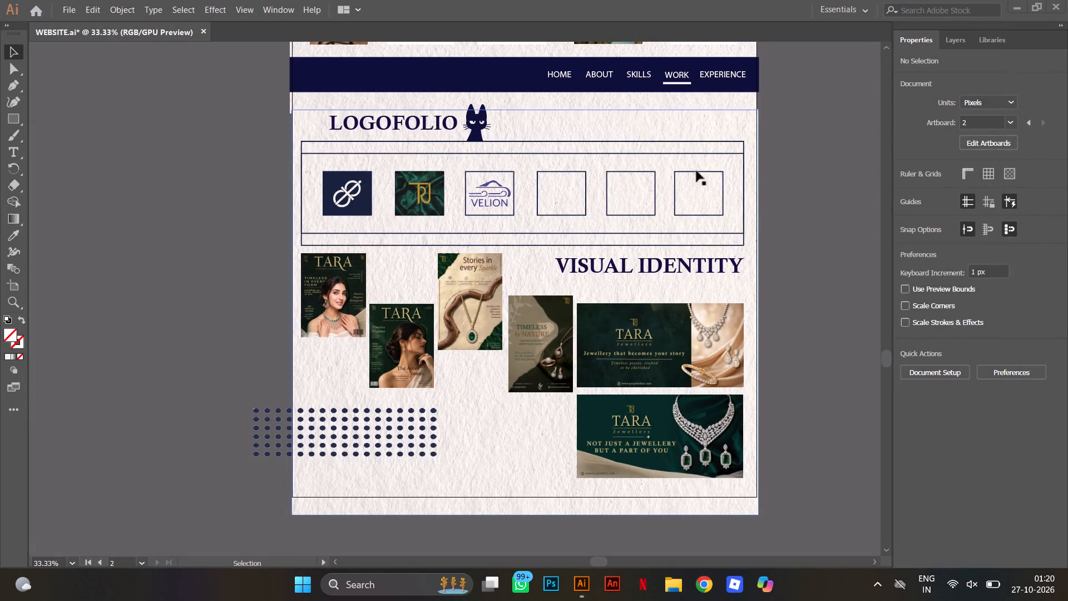
Save the document under the name WEBSITE in the Product campaign folder, replacing the existing file and keeping the Illustrator CC options.
scroll(657, 349, "up", 7)
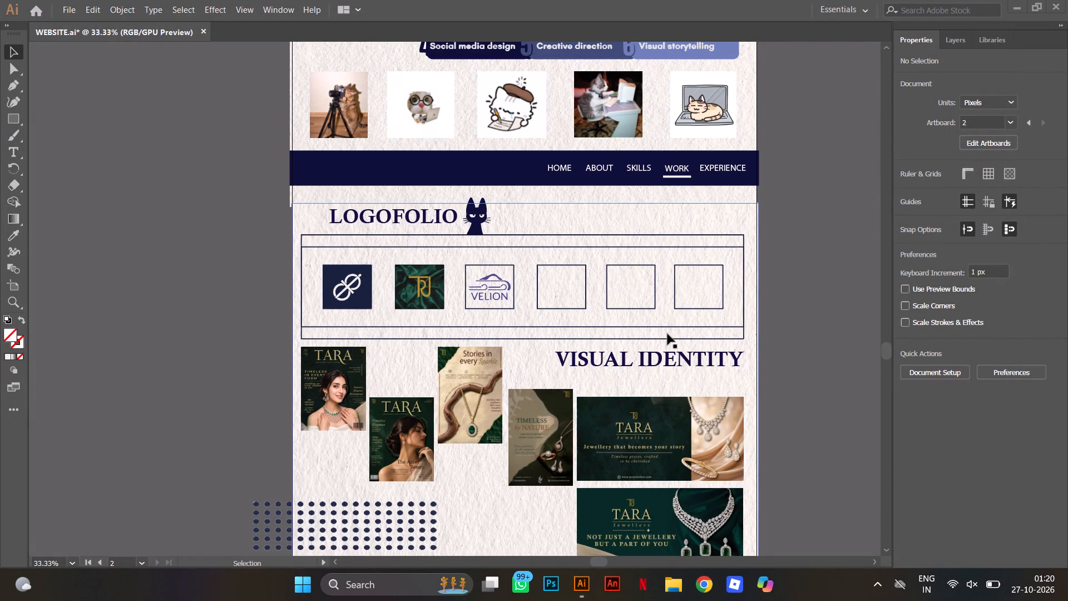
scroll(667, 334, "up", 2)
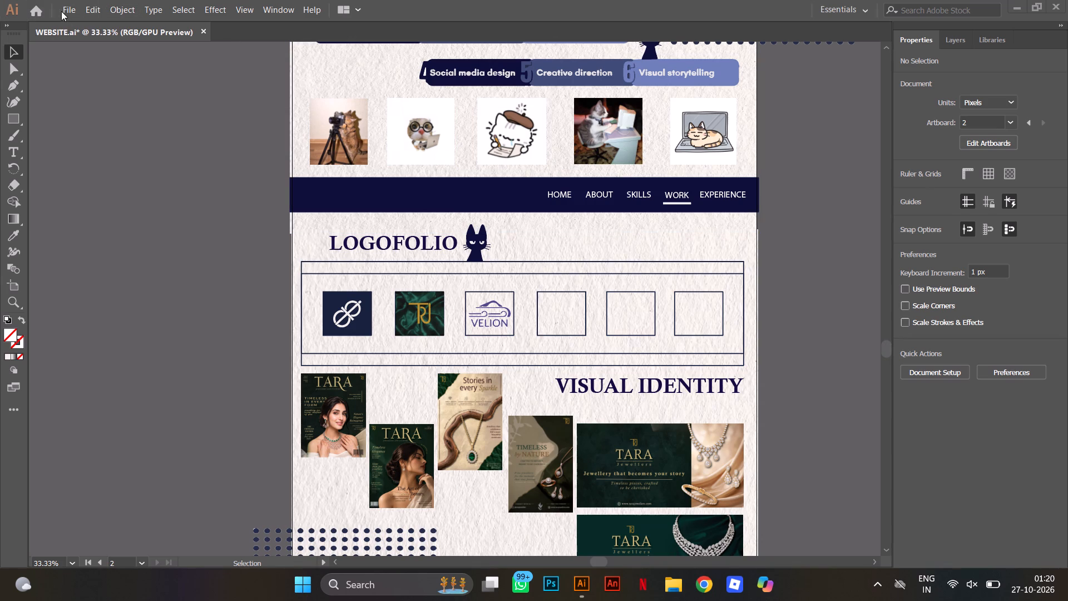
left_click(34, 13)
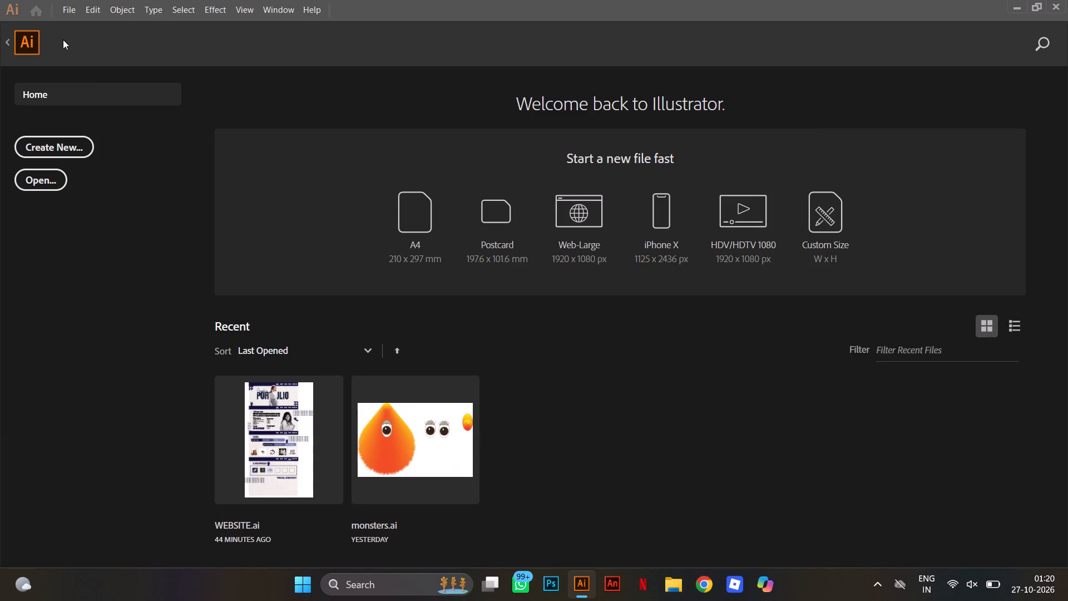
left_click(9, 44)
left_click(69, 12)
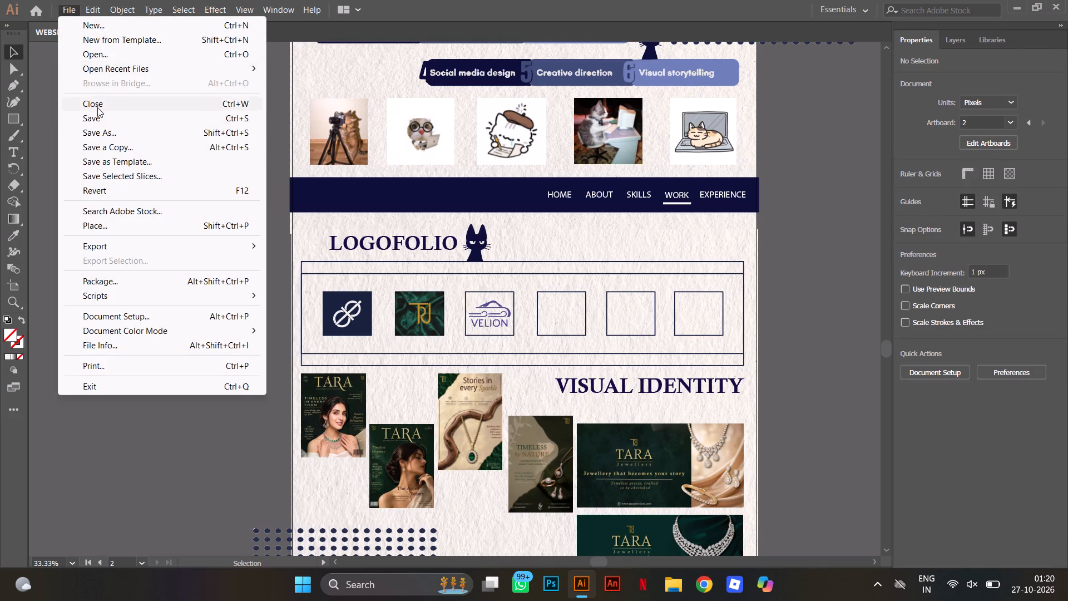
left_click(110, 135)
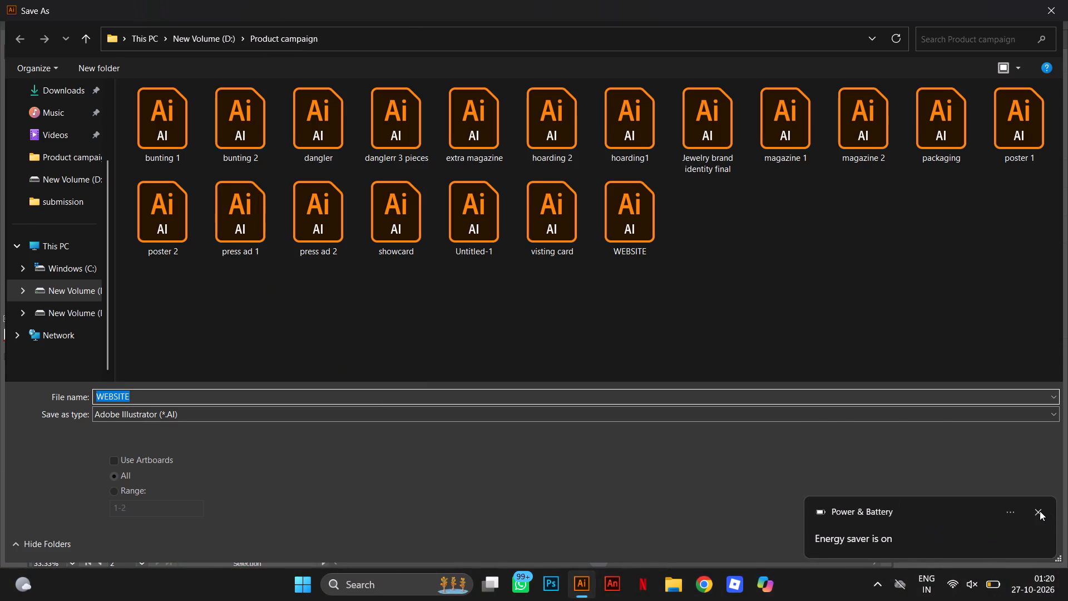
left_click(1040, 511)
left_click(955, 536)
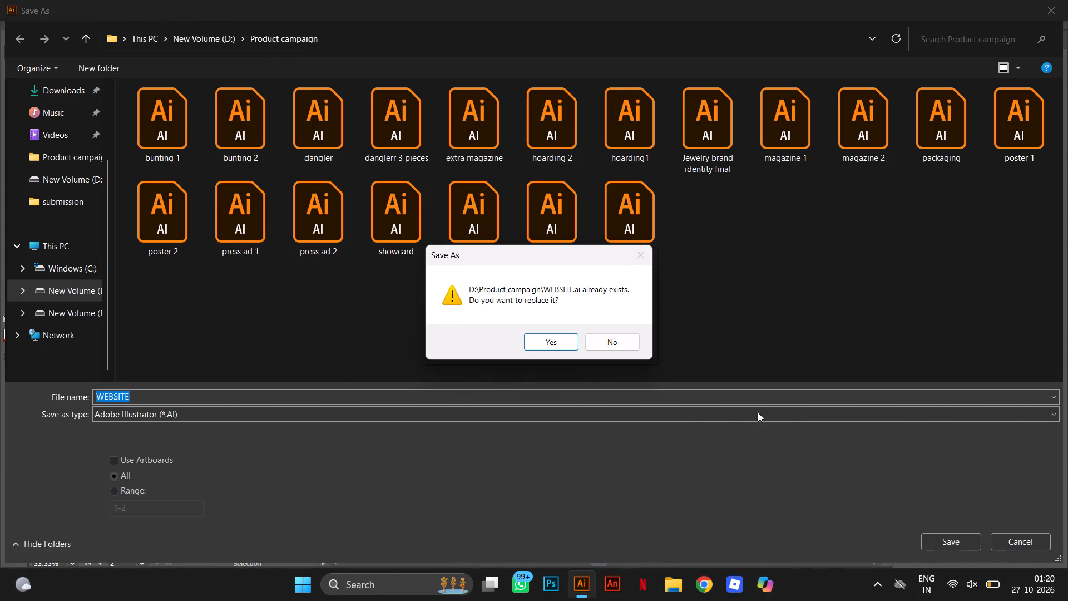
left_click(556, 344)
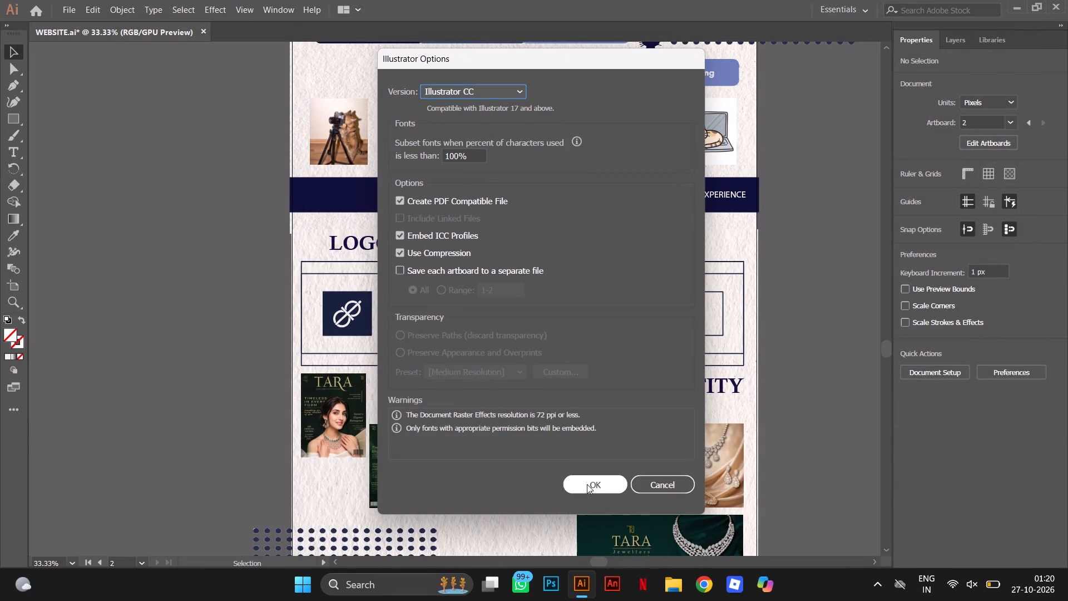
left_click(591, 491)
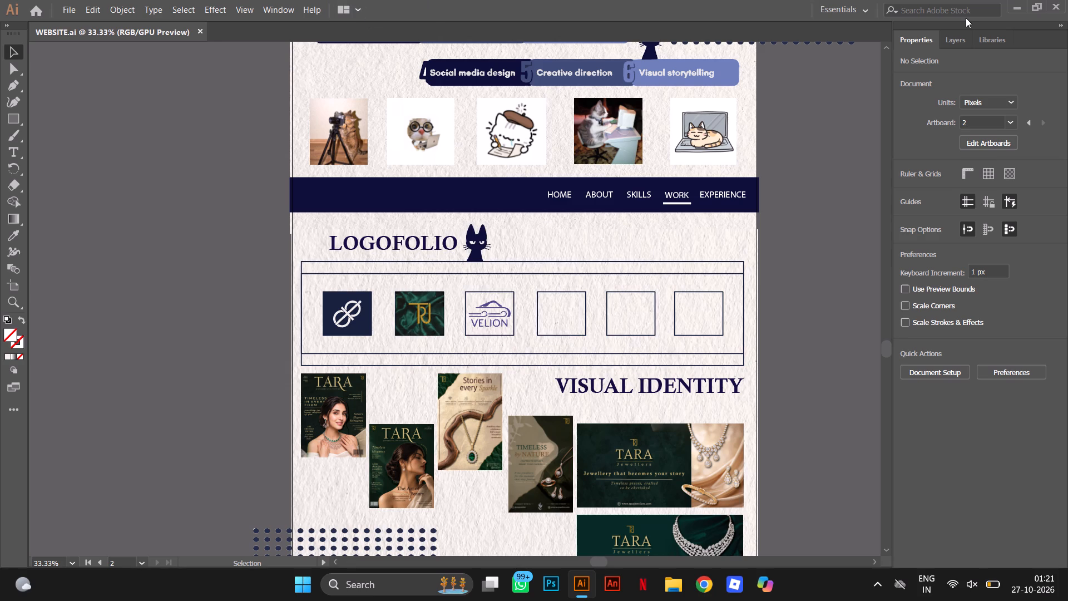
Quit Illustrator and dismiss the Microsoft account details window.
left_click(1060, 2)
left_click(1060, 2)
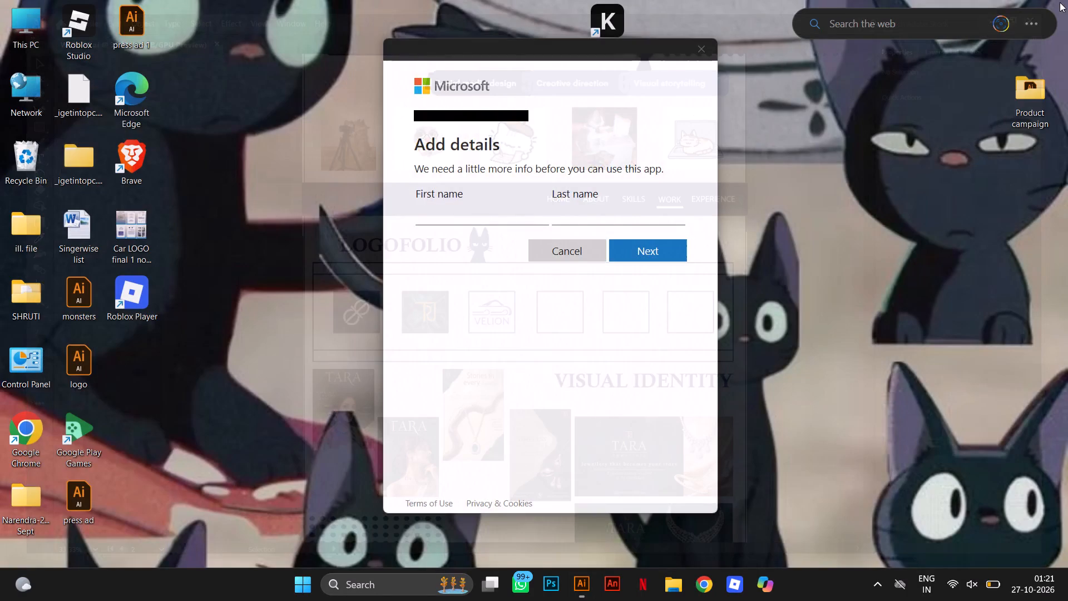
left_click(688, 48)
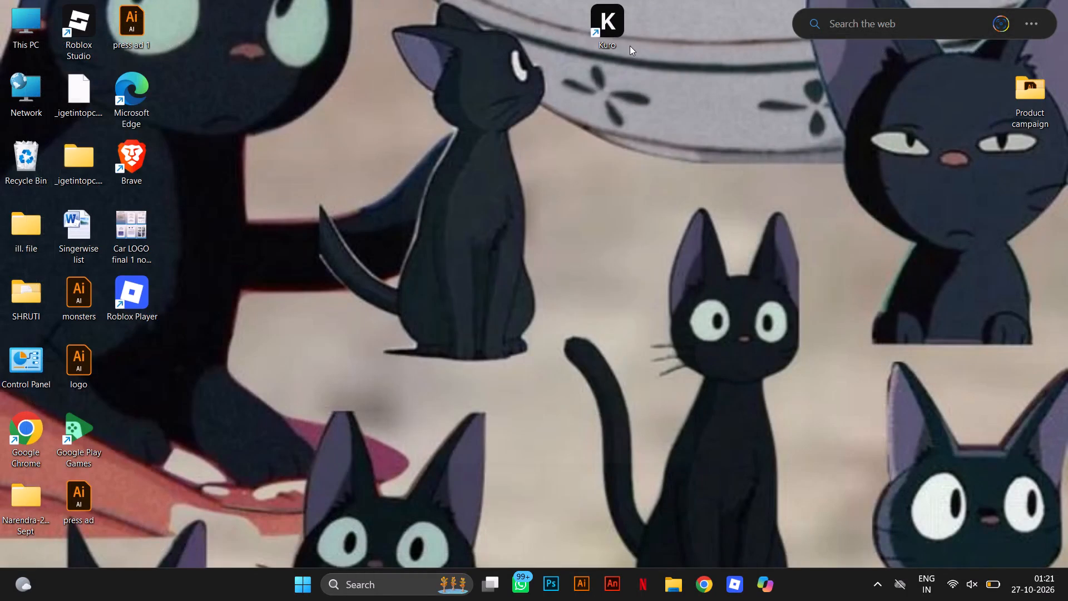
Launch the Kuro app from the desktop.
double_click(614, 30)
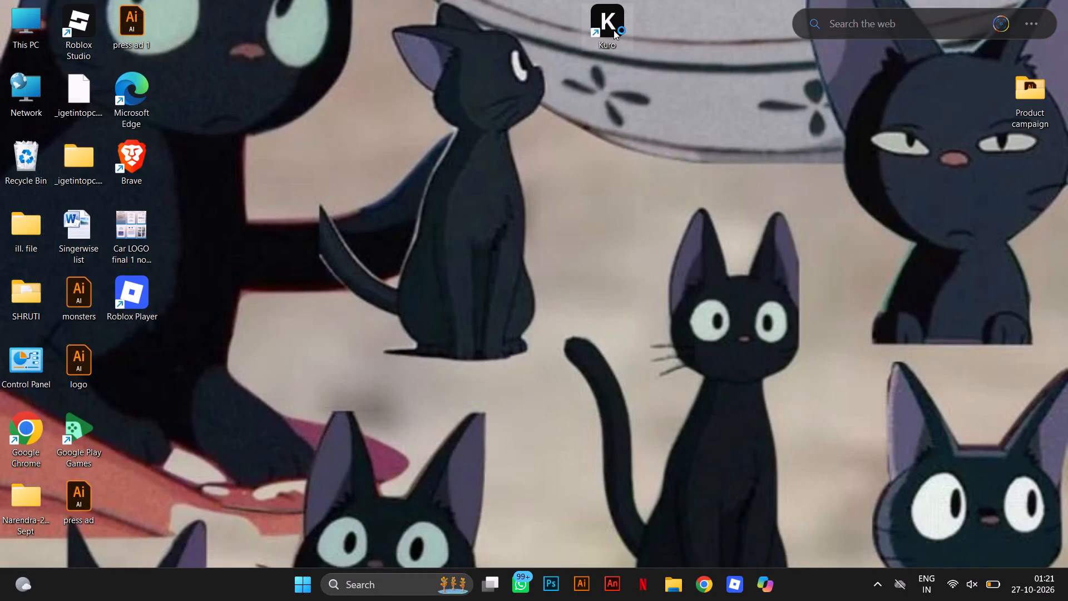